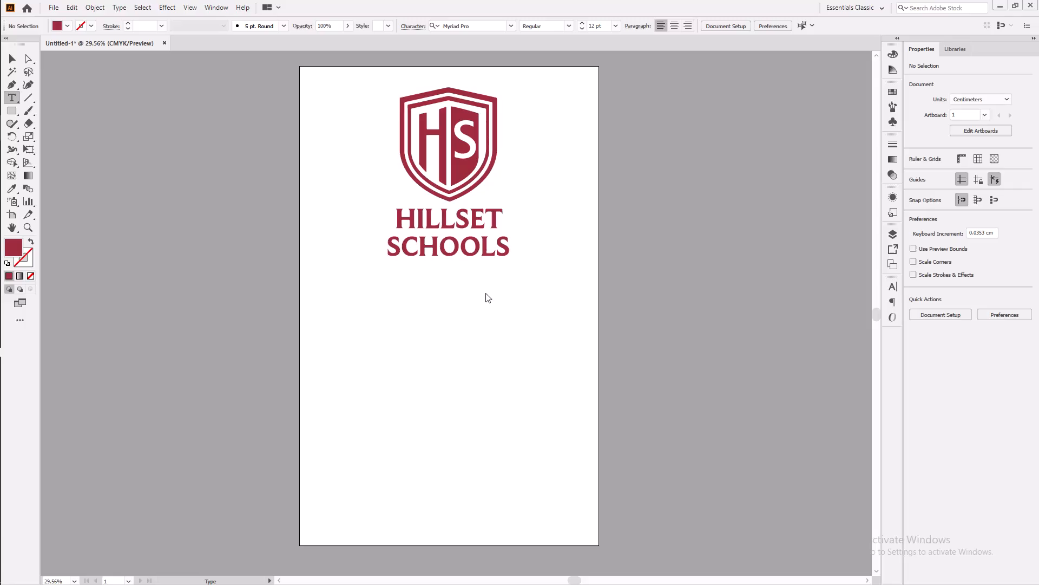
Paste the copied tagline "growing with purpose" as a new text line below the HILLSET SCHOOLS lettering.
{"action": "left_click", "coordinate": [384, 285]}
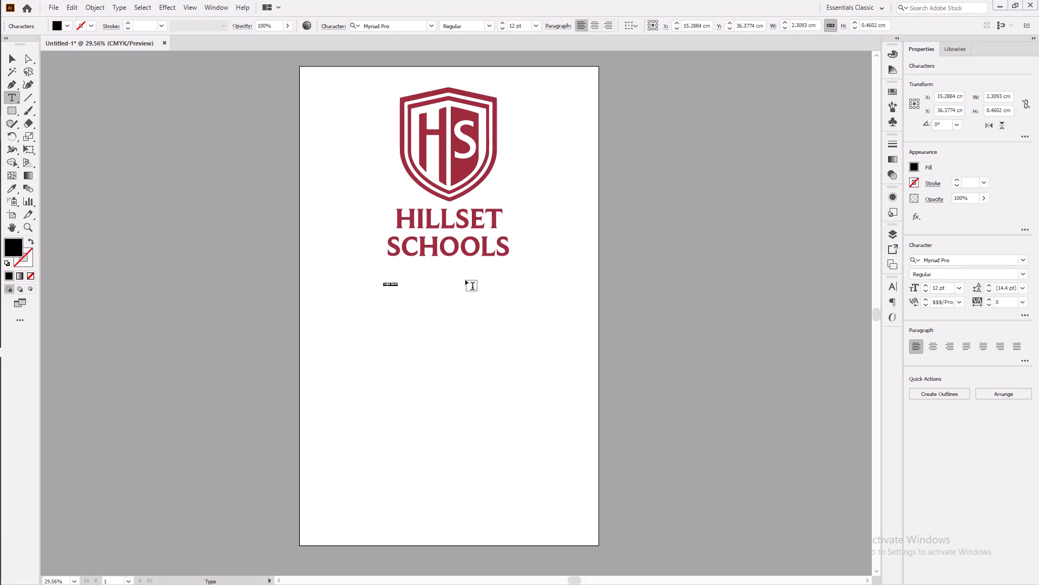
{"action": "key", "text": "ctrl+v"}
Enlarge the tagline to about 25 cm wide, roughly 77 pt, and shift it towards the centre beneath the school name.
{"action": "left_click", "coordinate": [15, 60]}
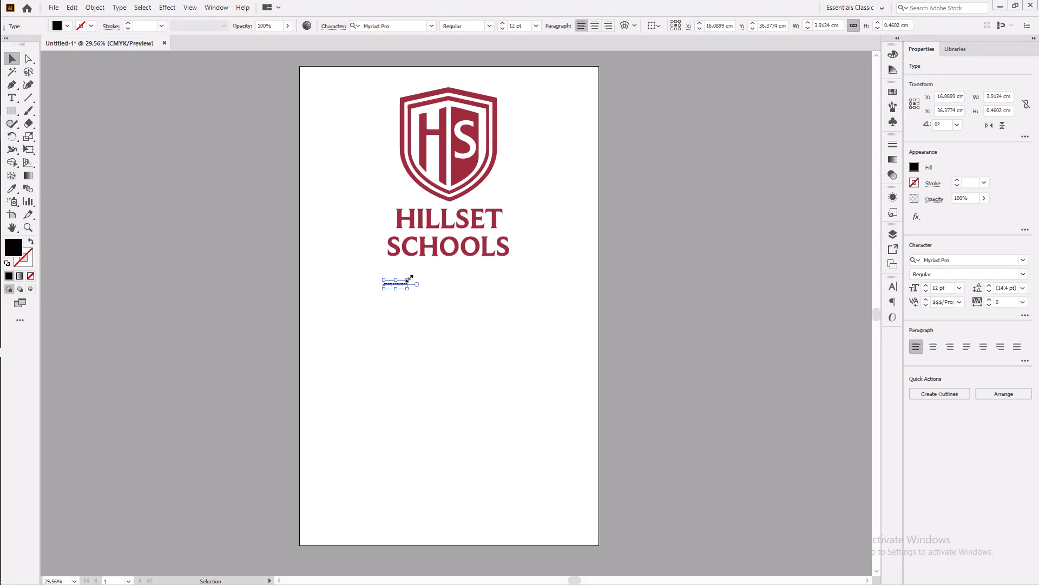
{"action": "left_click_drag", "start_coordinate": [408, 277], "coordinate": [554, 229], "text": "shift"}
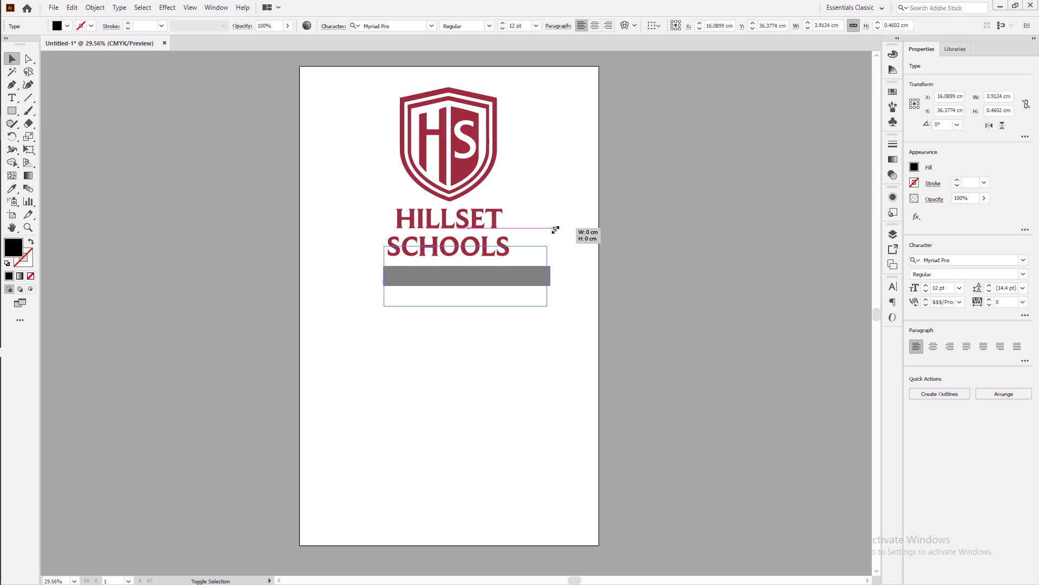
{"action": "left_click_drag", "start_coordinate": [554, 229], "coordinate": [534, 230], "text": "shift"}
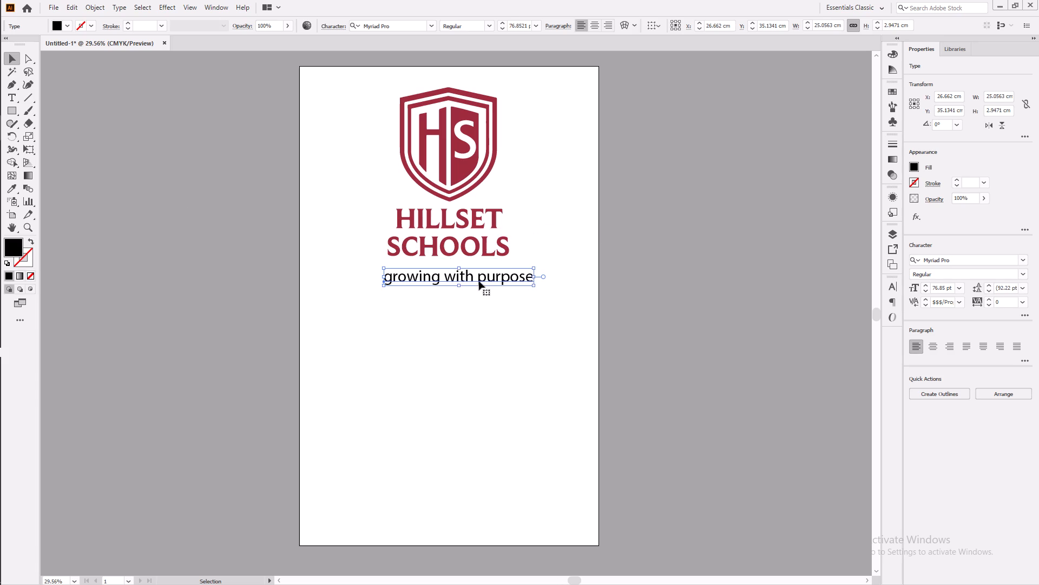
{"action": "left_click_drag", "start_coordinate": [481, 275], "coordinate": [469, 274]}
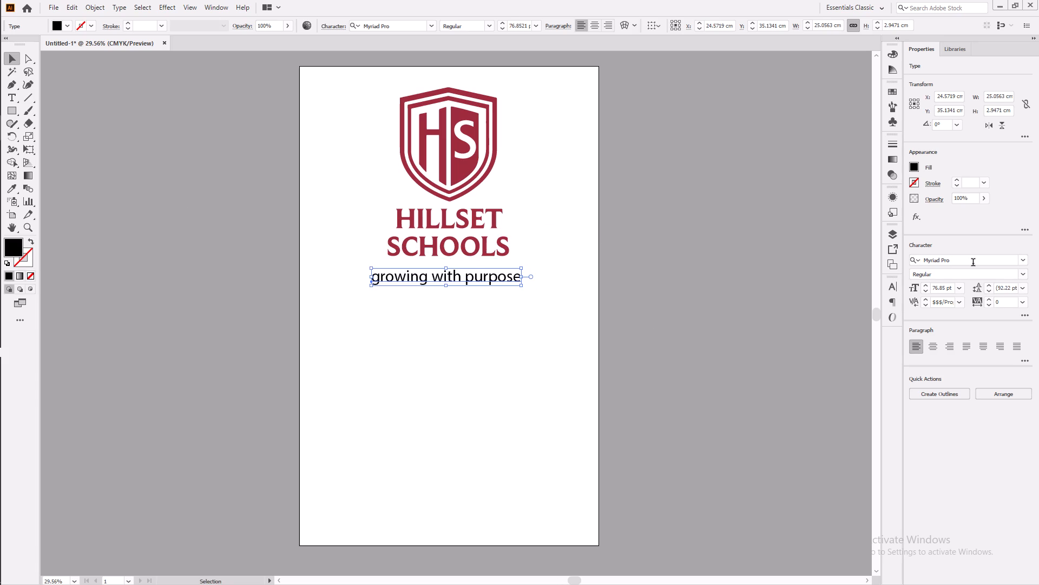
Change the tagline's font to Galano Grotesque in its regular weight.
{"action": "left_click", "coordinate": [973, 263]}
{"action": "key", "text": "BackSpace"}
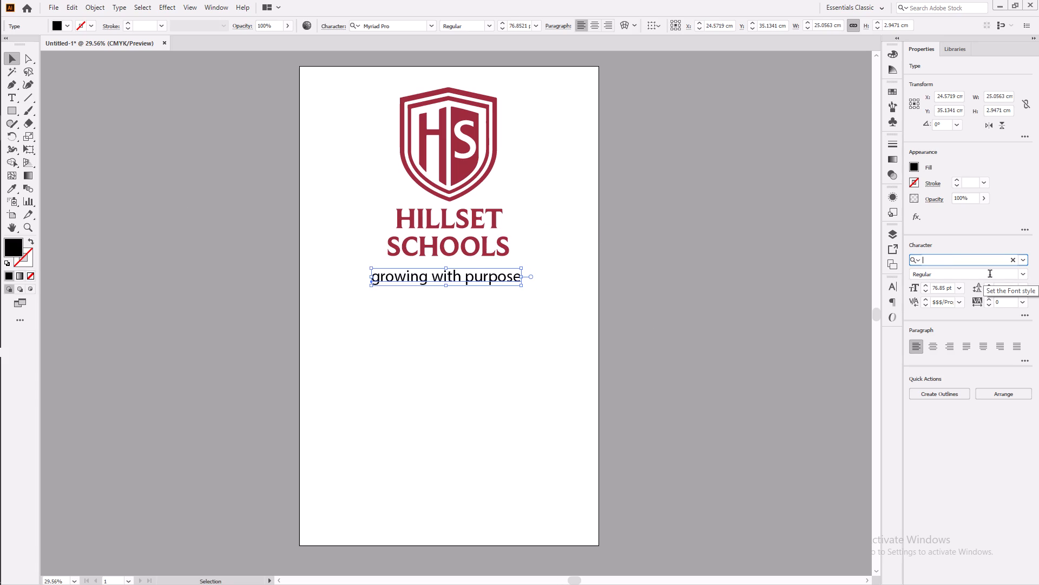
{"action": "type", "text": "kiota"}
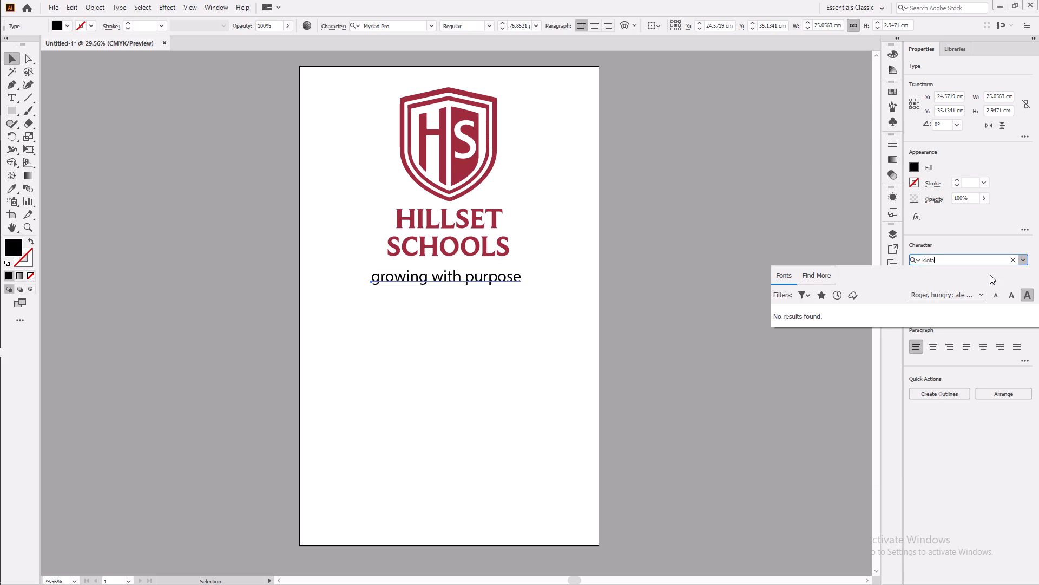
{"action": "key", "text": "BackSpace"}
{"action": "key", "text": "BackSpace"}
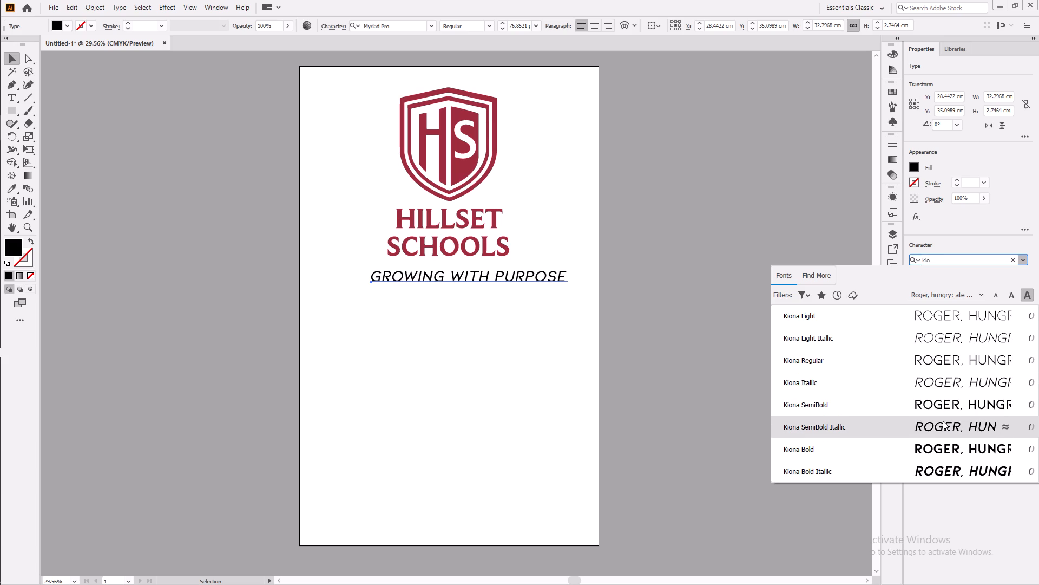
{"action": "key", "text": "BackSpace"}
{"action": "key", "text": "BackSpace"}
{"action": "key", "text": "BackSpace"}
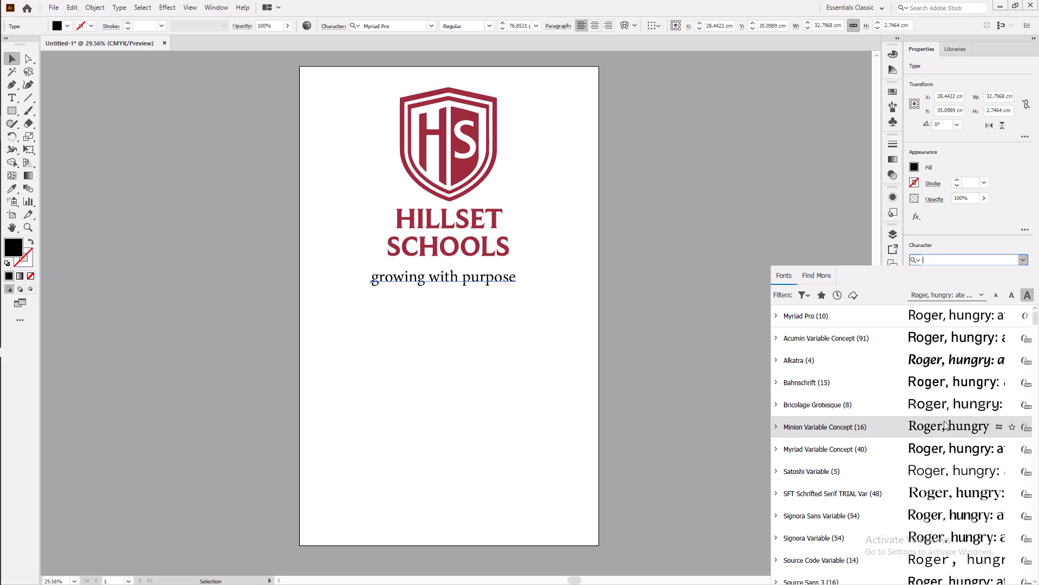
{"action": "type", "text": "galano"}
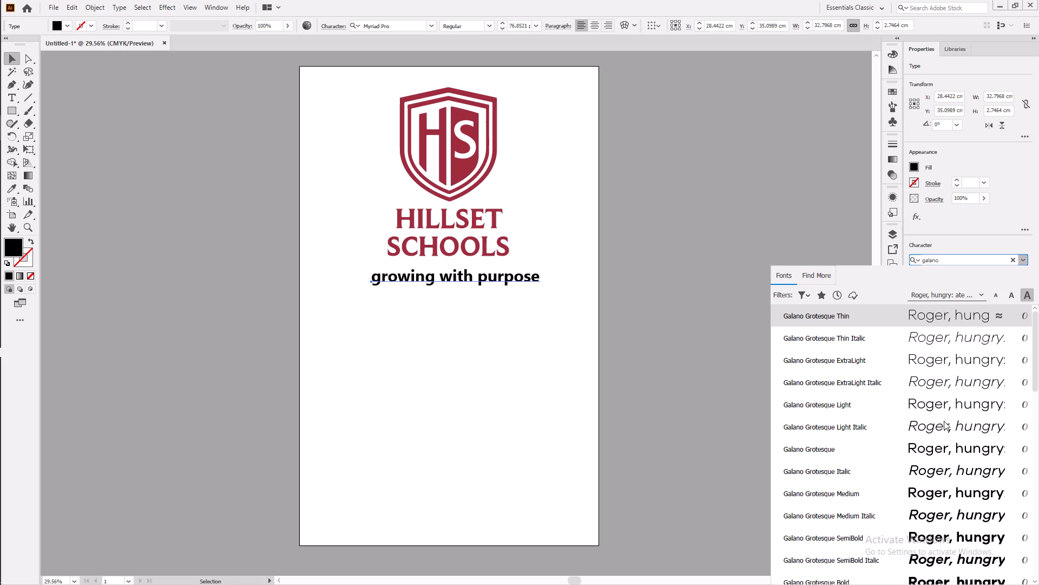
{"action": "left_click", "coordinate": [870, 447]}
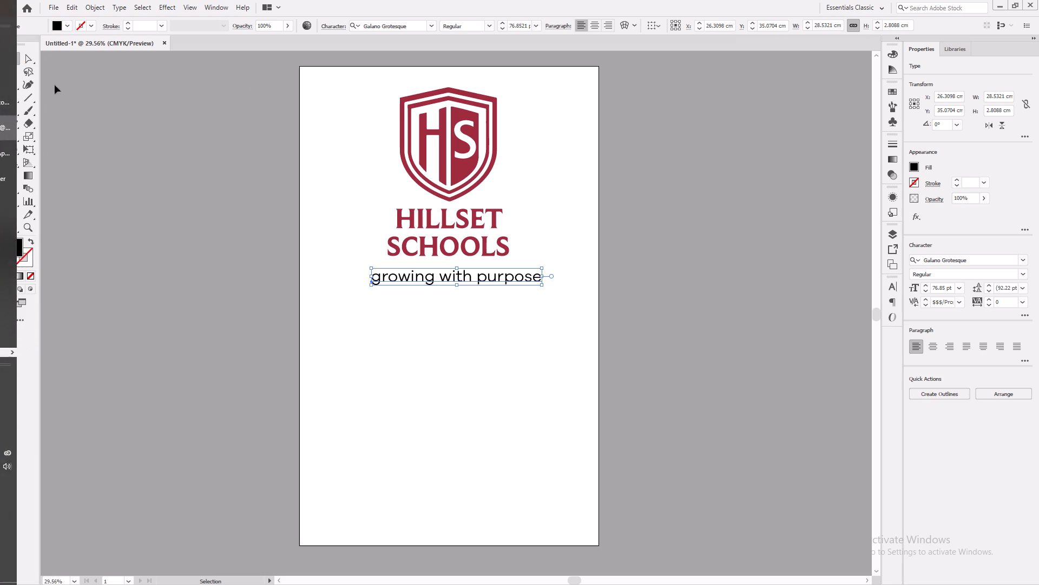
Capitalise the first letter of the tagline so it reads "Growing with purpose".
{"action": "left_click", "coordinate": [9, 92]}
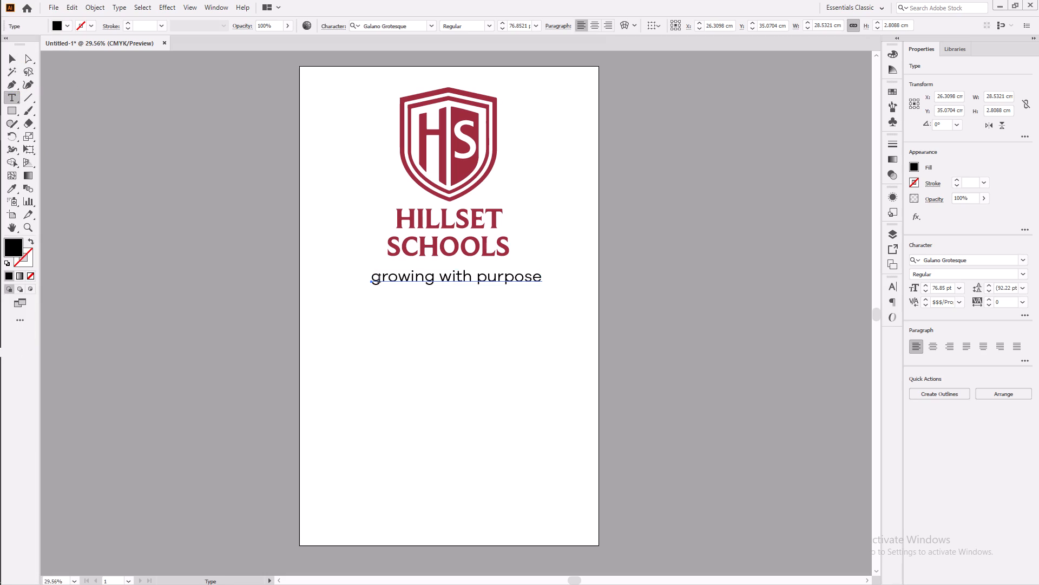
{"action": "left_click", "coordinate": [380, 279]}
{"action": "key", "text": "BackSpace"}
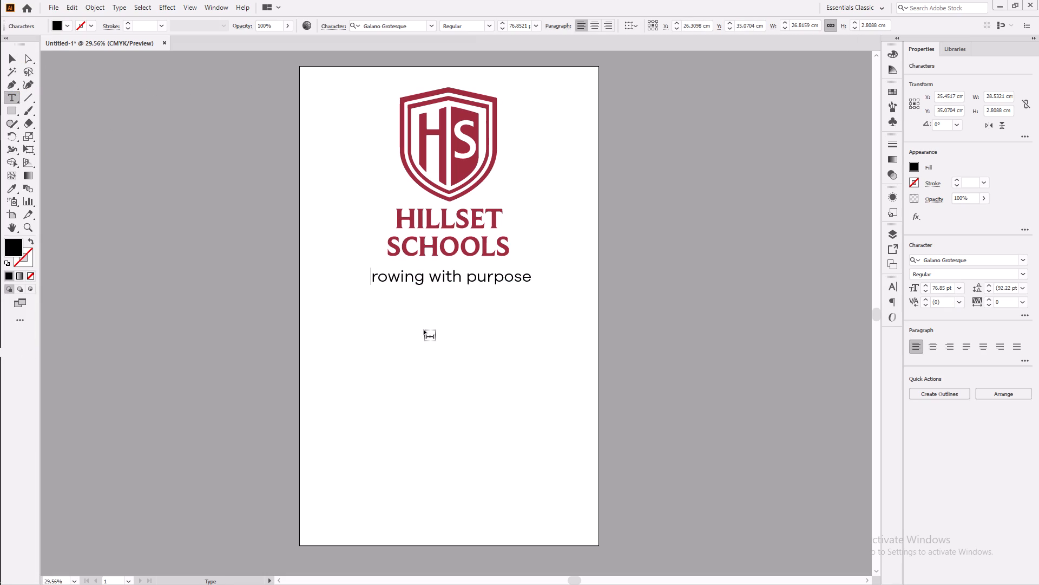
{"action": "key", "text": "shift+g"}
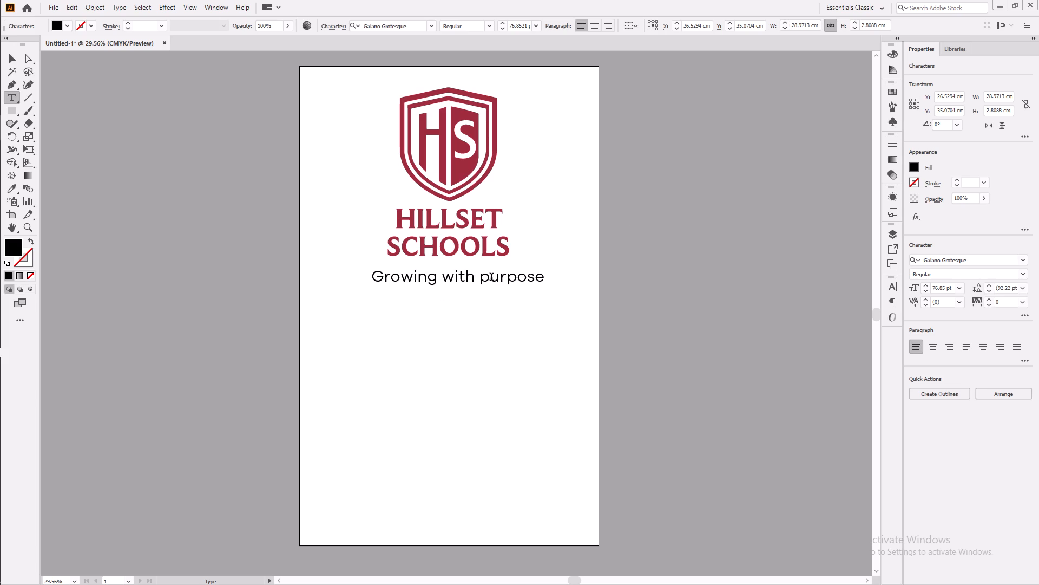
Move the tagline up, centre it closely under SCHOOLS, and nudge it down slightly to about X 24.9 cm, Y 33.7 cm.
{"action": "left_click", "coordinate": [2, 61]}
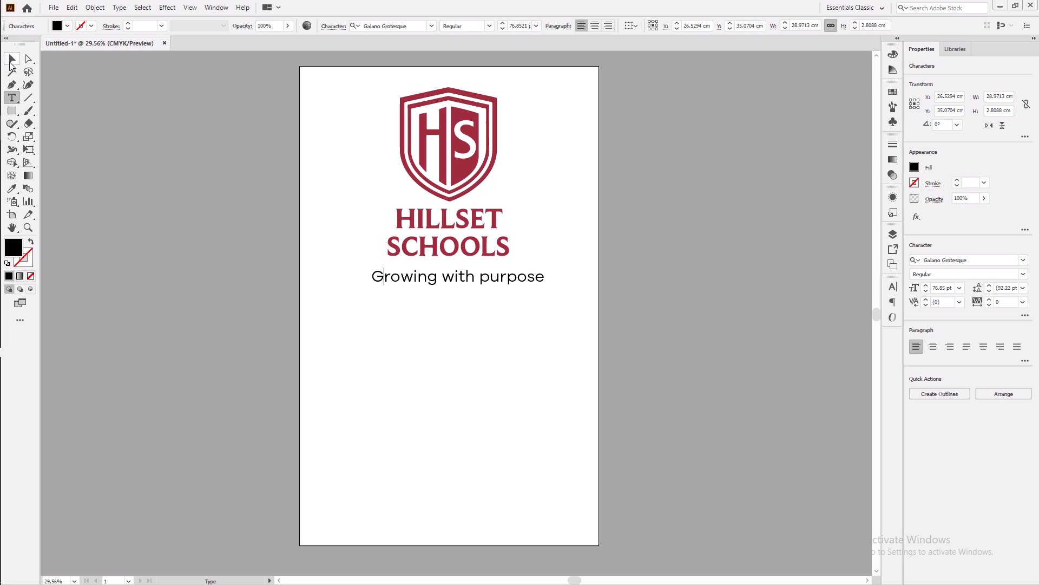
{"action": "left_click", "coordinate": [10, 63]}
{"action": "left_click_drag", "start_coordinate": [480, 281], "coordinate": [477, 277]}
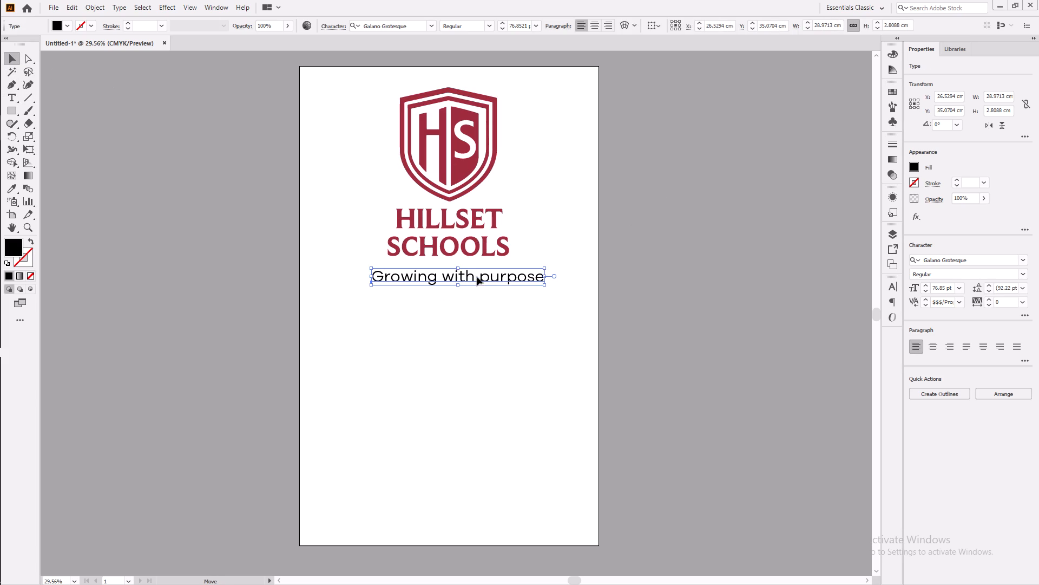
{"action": "left_click_drag", "start_coordinate": [477, 277], "coordinate": [471, 272]}
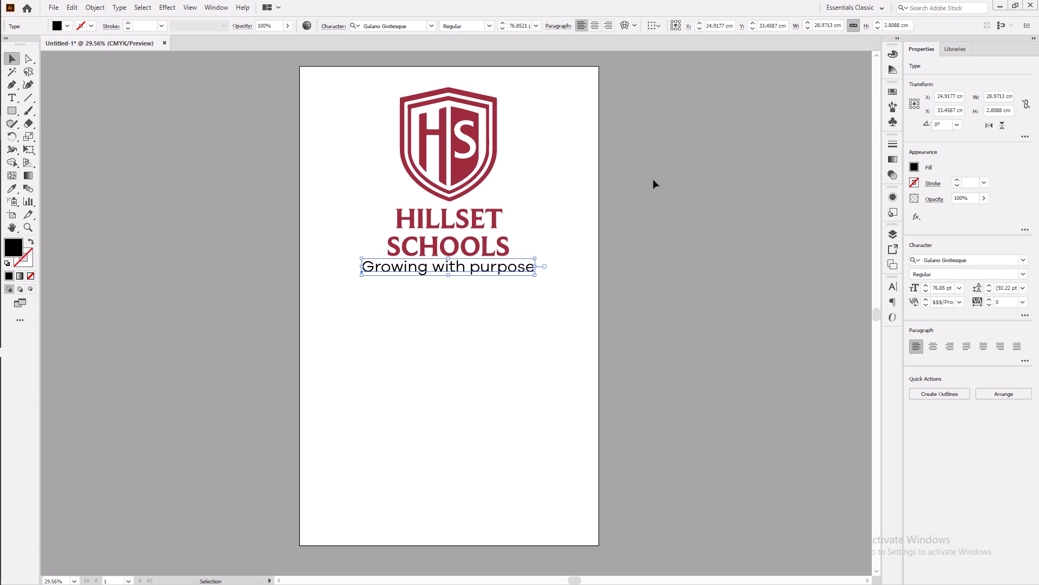
{"action": "key", "text": "Down"}
{"action": "key", "text": "Down"}
{"action": "key", "text": "Down"}
{"action": "key", "text": "Down"}
{"action": "key", "text": "Down"}
{"action": "key", "text": "Down"}
{"action": "key", "text": "Down"}
{"action": "key", "text": "Down"}
{"action": "key", "text": "Down"}
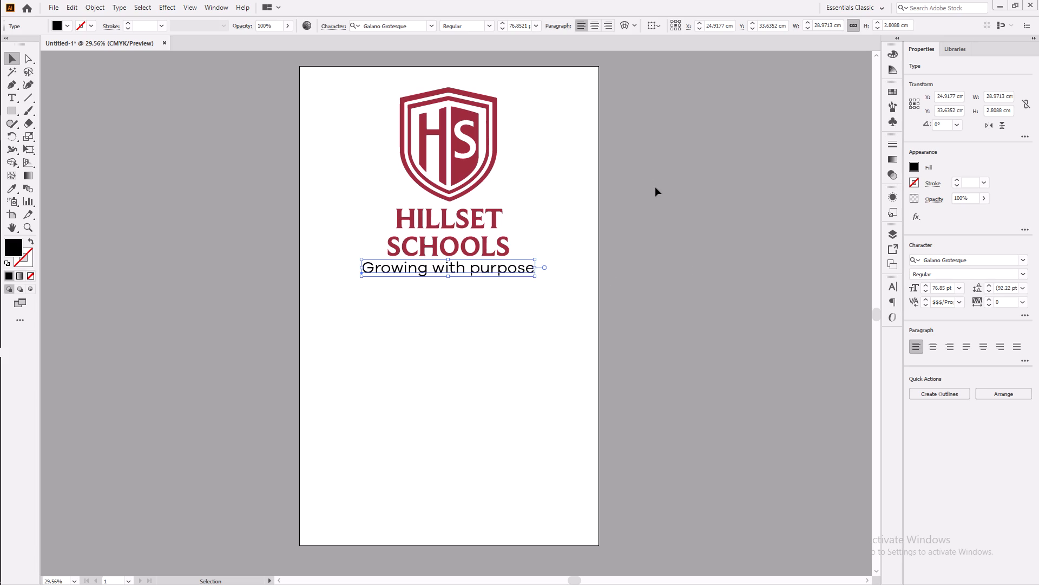
{"action": "key", "text": "Down"}
{"action": "key", "text": "Down"}
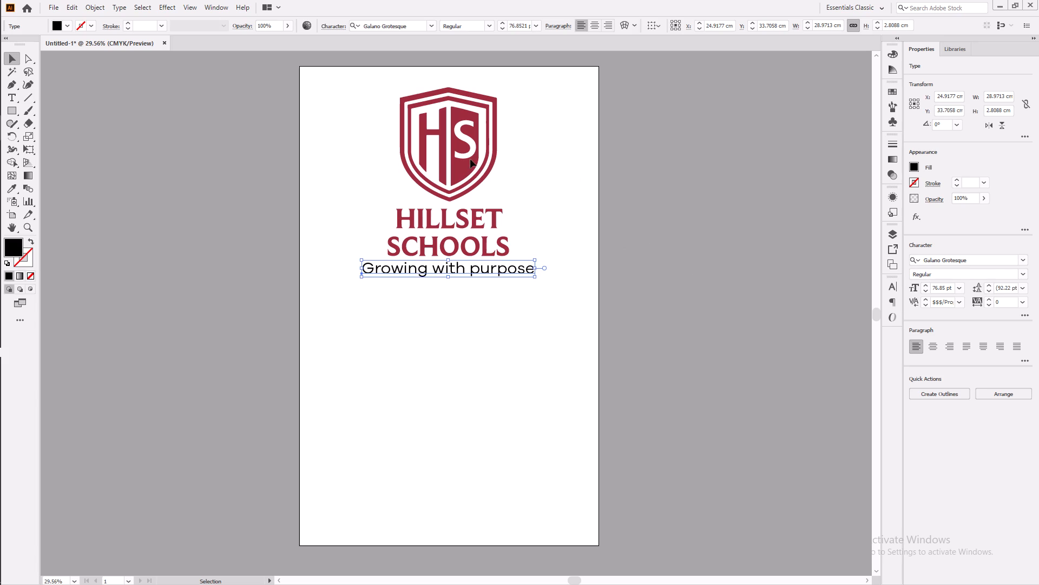
Set the tagline's font style to Medium and its size to 73 pt.
{"action": "left_click", "coordinate": [1023, 275]}
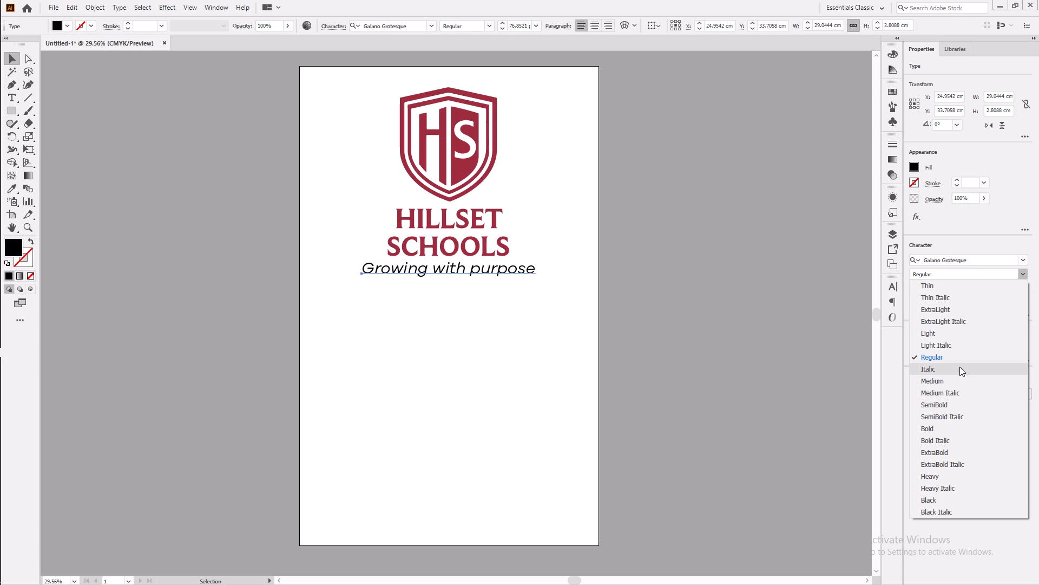
{"action": "left_click", "coordinate": [962, 359]}
{"action": "left_click", "coordinate": [1024, 277]}
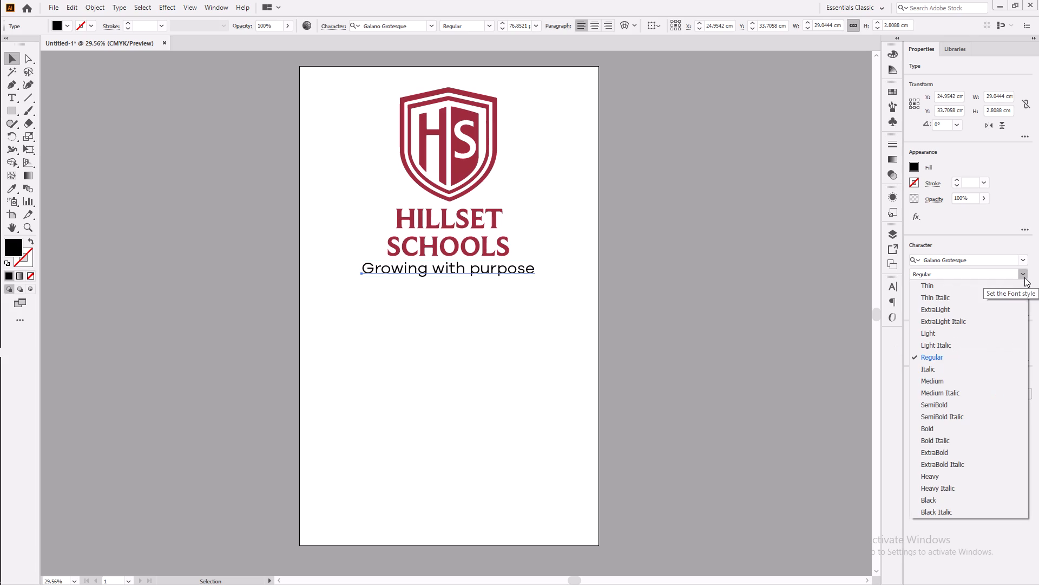
{"action": "left_click", "coordinate": [970, 382]}
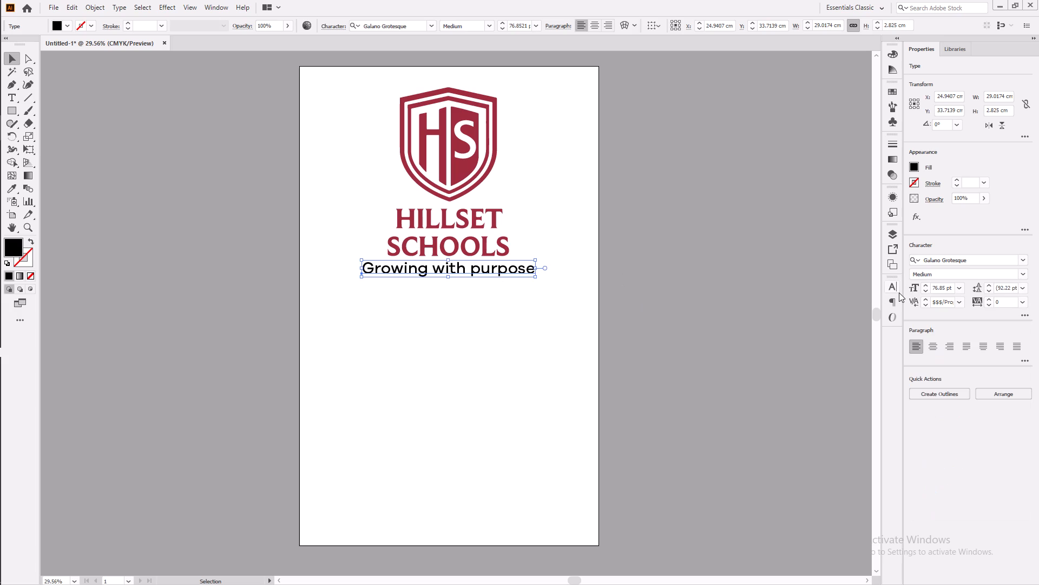
{"action": "left_click", "coordinate": [925, 290]}
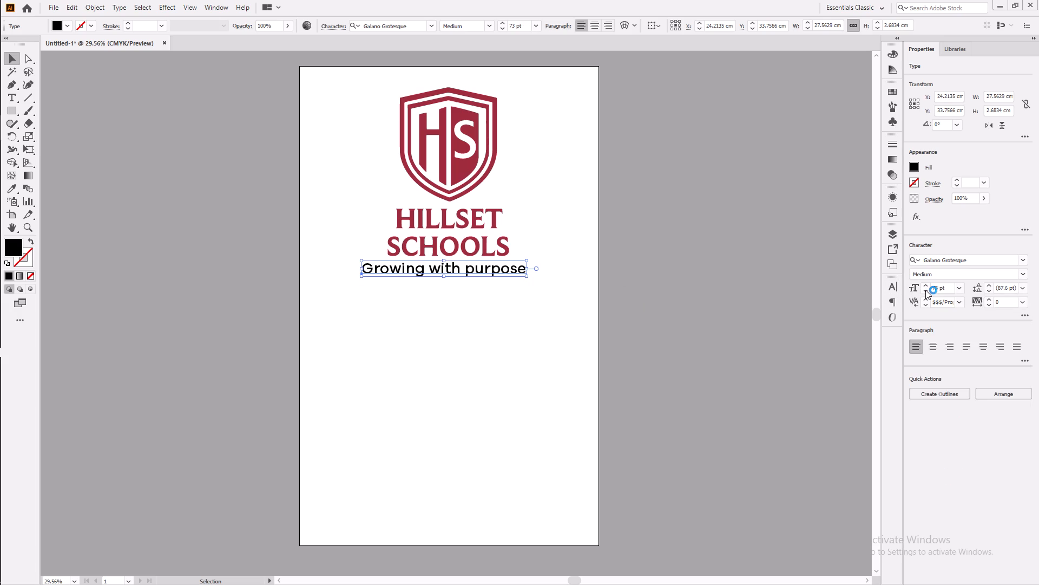
Recentre the resized tagline under the school name and nudge it down to about X 25.2 cm, Y 34 cm.
{"action": "left_click_drag", "start_coordinate": [451, 266], "coordinate": [457, 268]}
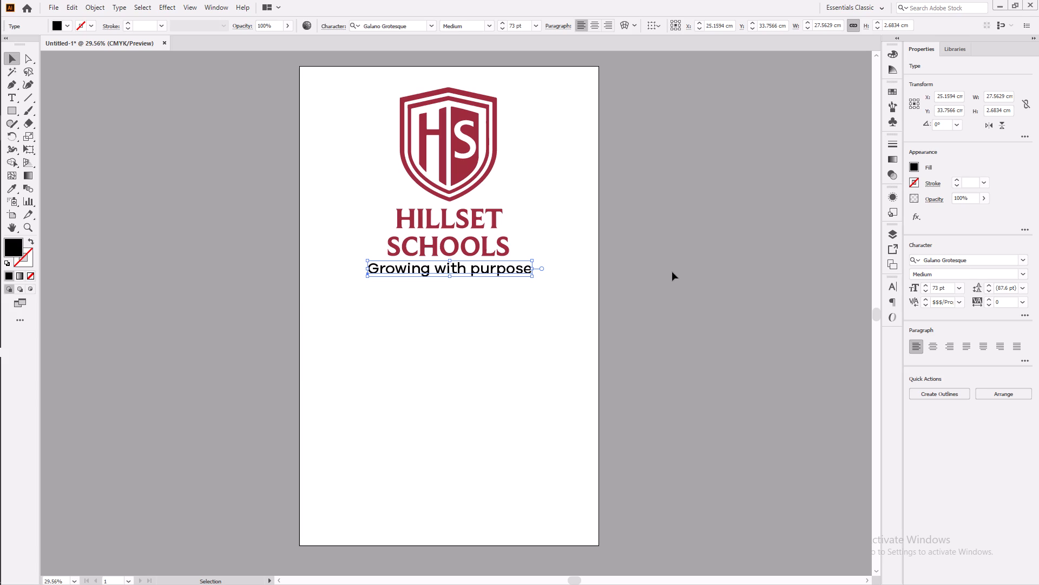
{"action": "key", "text": "Down"}
{"action": "key", "text": "Down"}
{"action": "key", "text": "Down"}
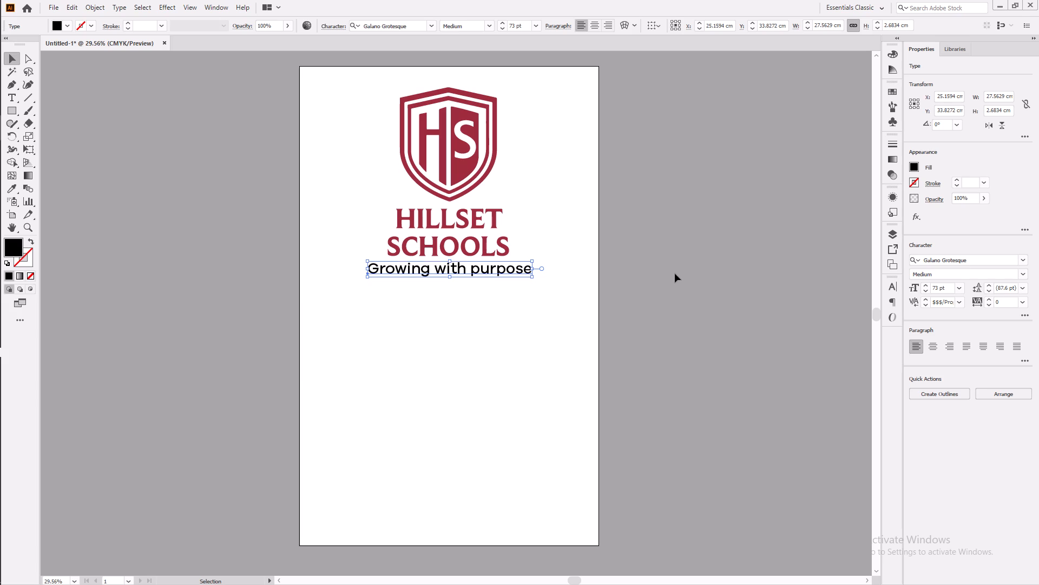
{"action": "key", "text": "Down"}
{"action": "key", "text": "Down"}
{"action": "key", "text": "Down"}
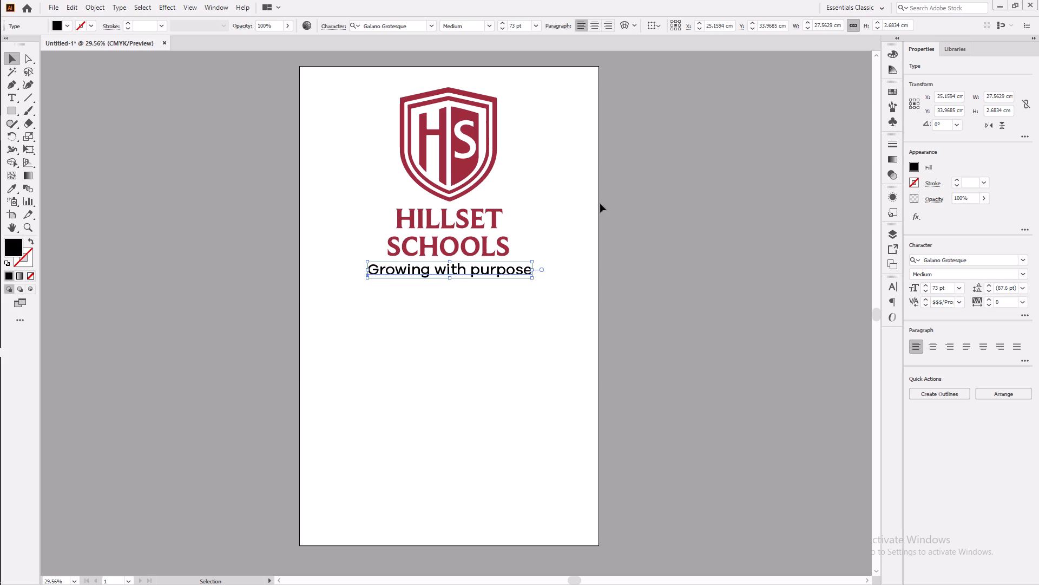
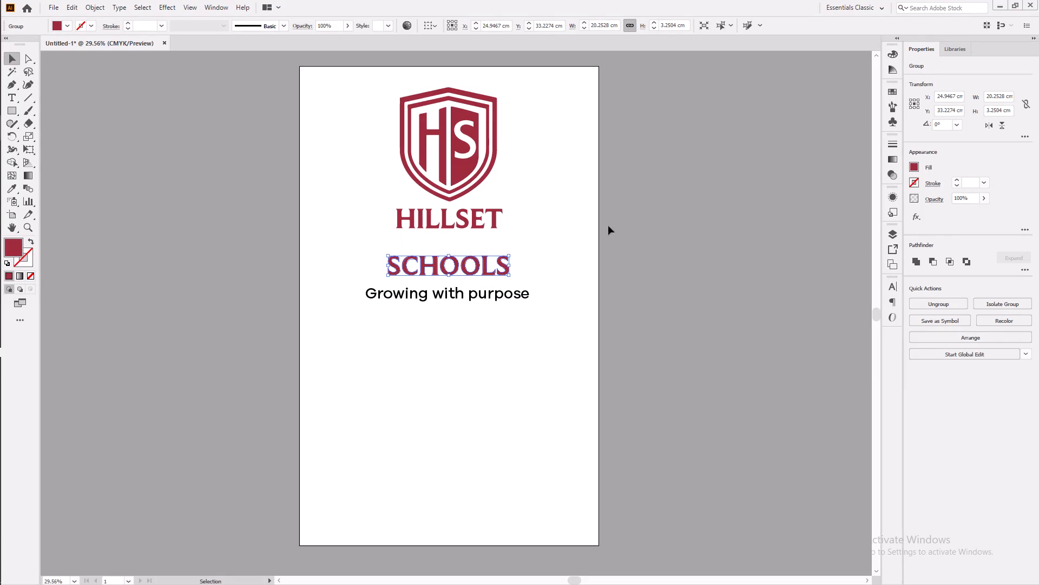
Add the text "INTERNATIONAL" in the gap between HILLSET and SCHOOLS.
{"action": "left_click", "coordinate": [11, 100]}
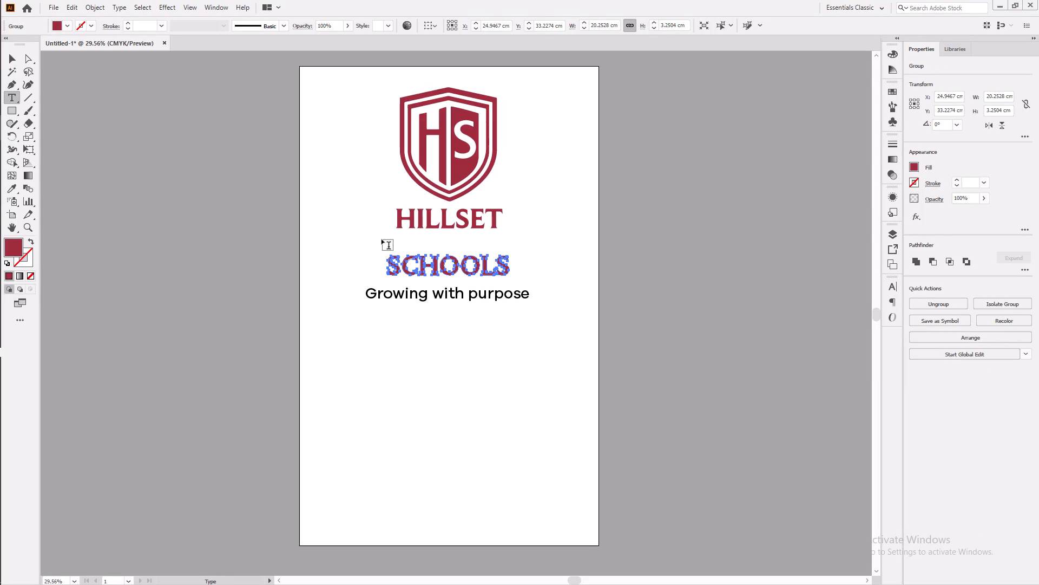
{"action": "left_click", "coordinate": [382, 239]}
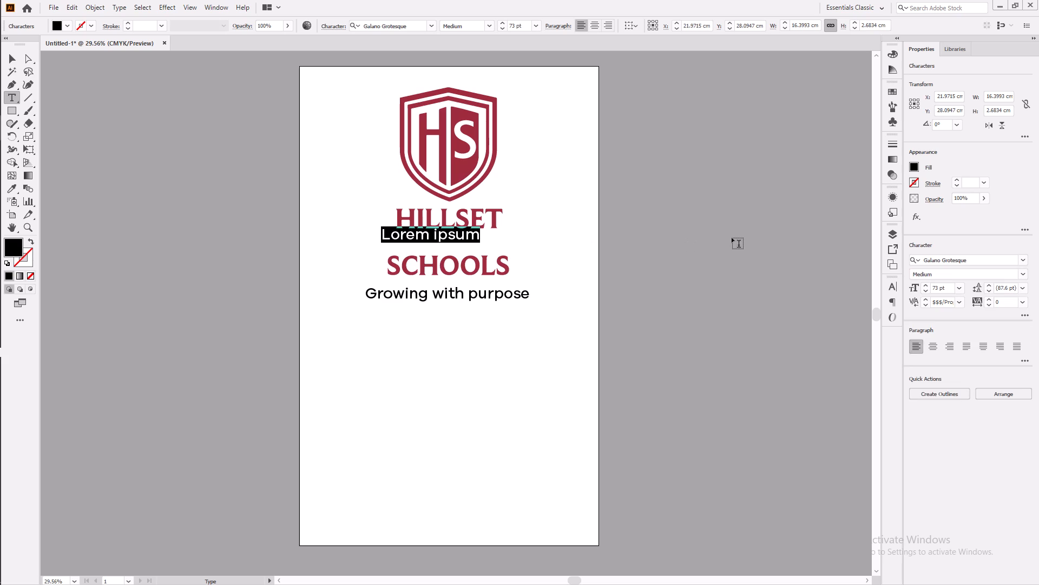
{"action": "type", "text": "NTERNATIONAL"}
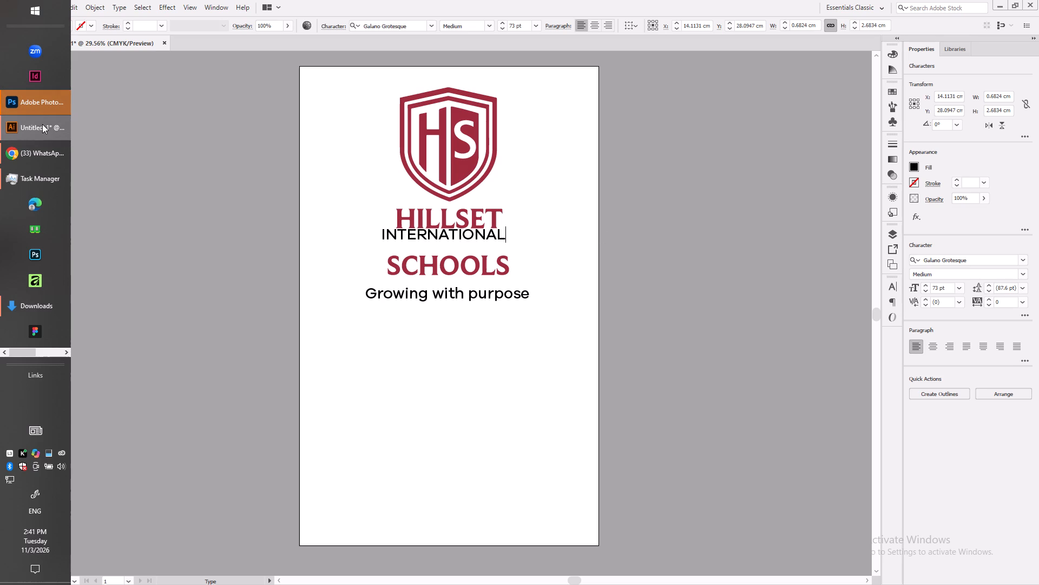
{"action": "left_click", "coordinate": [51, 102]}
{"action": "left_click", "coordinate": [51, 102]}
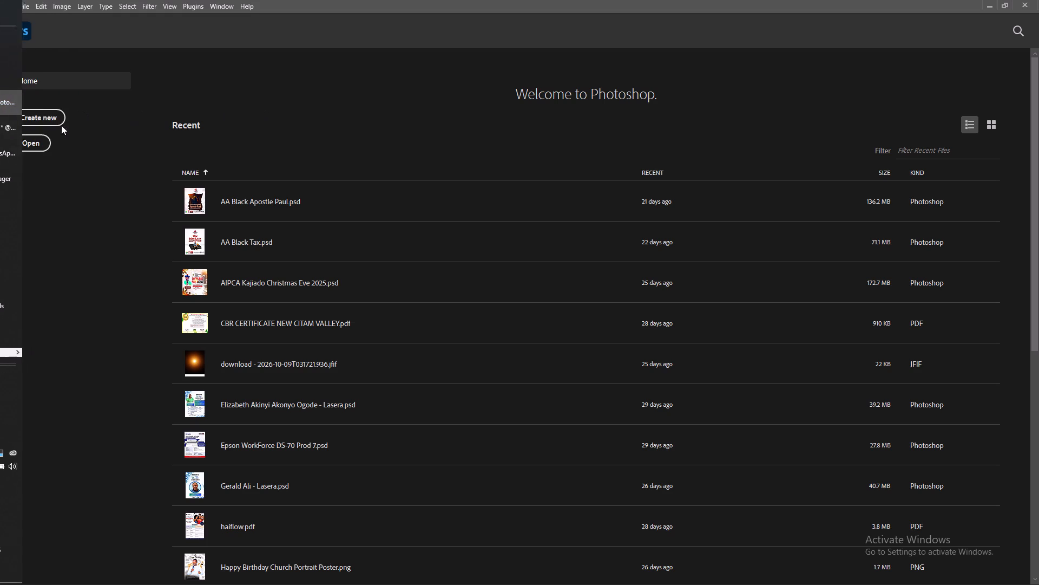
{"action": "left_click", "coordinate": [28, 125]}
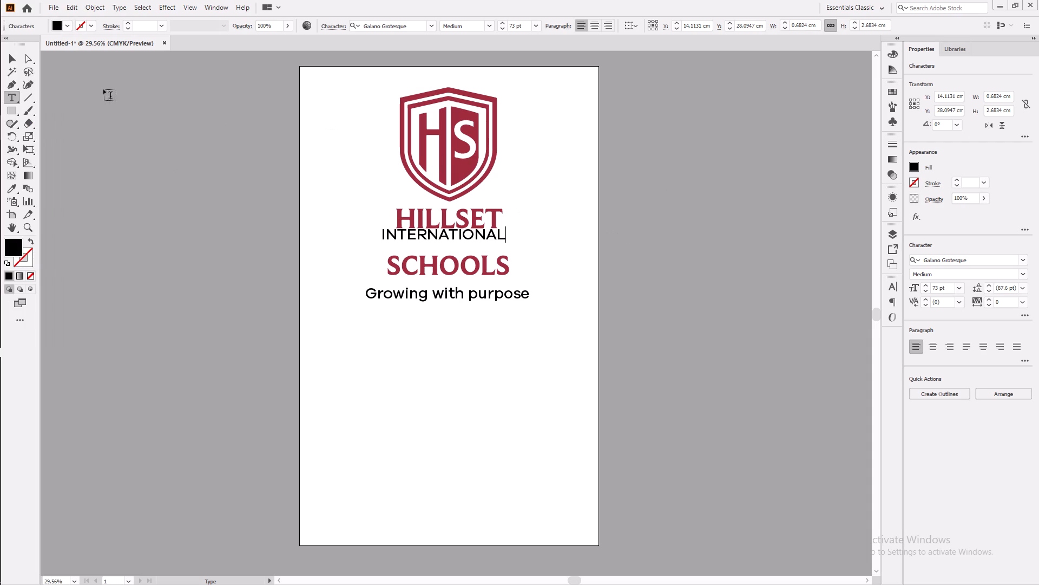
Move the INTERNATIONAL text into the gap between HILLSET and SCHOOLS, at about X 24.9 cm, Y 28.8 cm.
{"action": "left_click", "coordinate": [7, 59]}
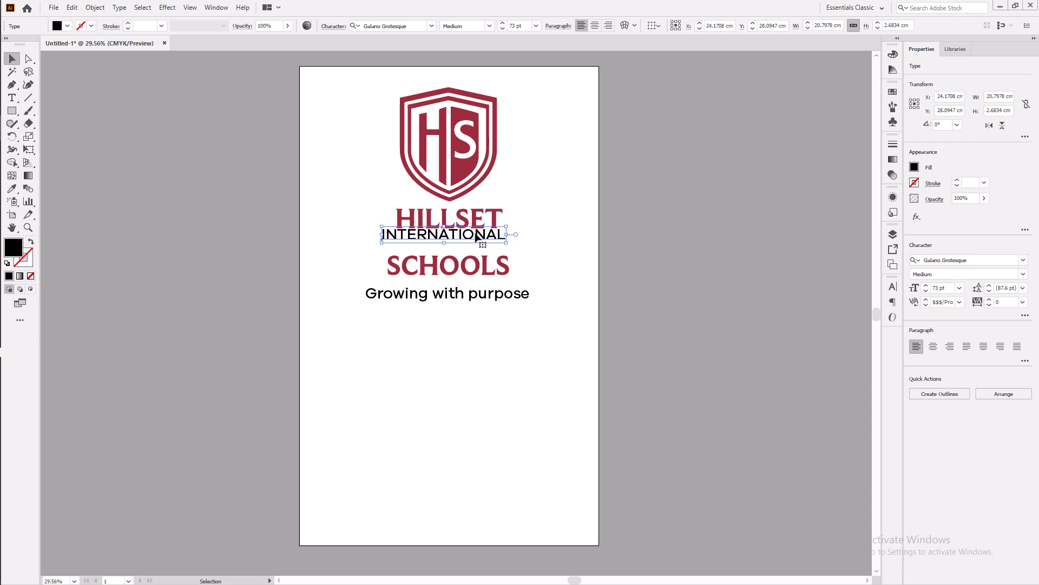
{"action": "left_click", "coordinate": [475, 233]}
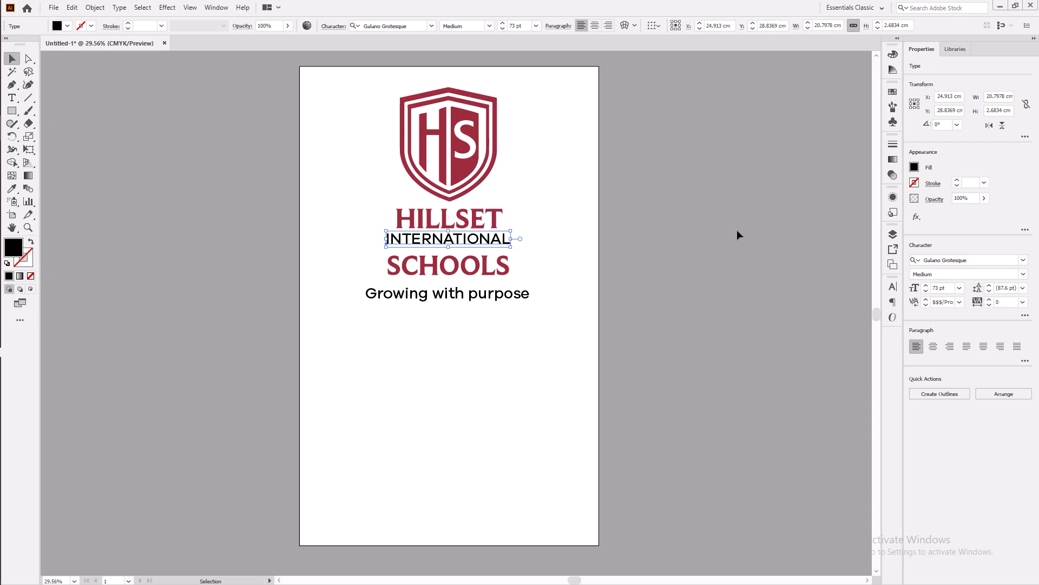
Set the font of the INTERNATIONAL text to Rodfat Two Demo.
{"action": "left_click", "coordinate": [996, 266]}
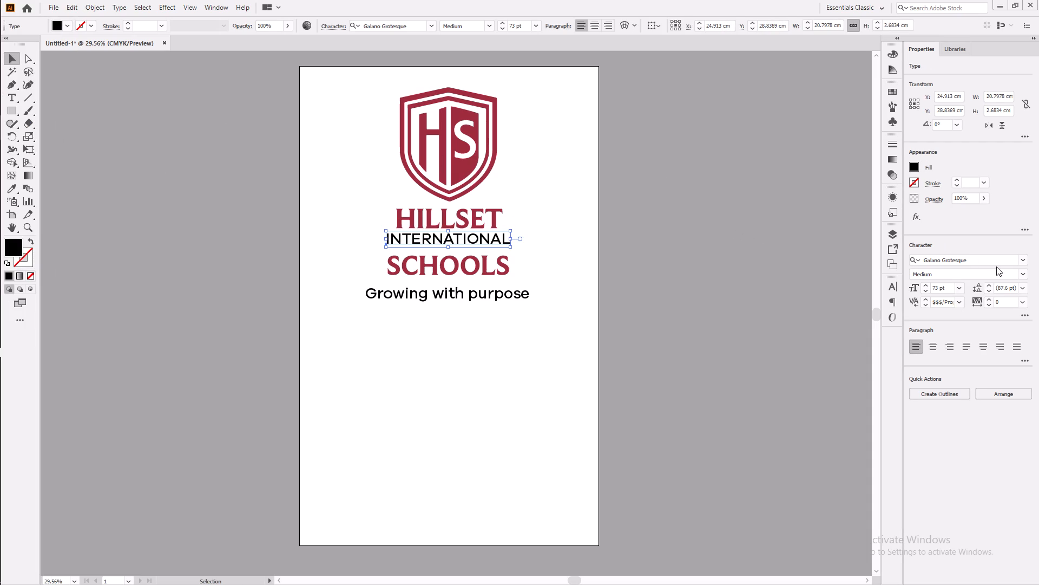
{"action": "left_click", "coordinate": [992, 260]}
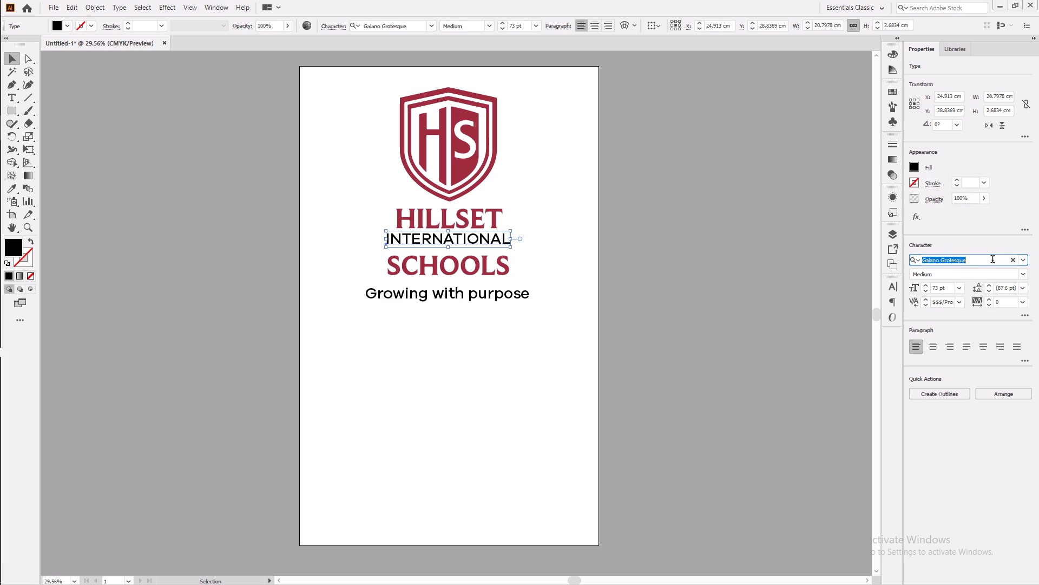
{"action": "type", "text": "RODFAT"}
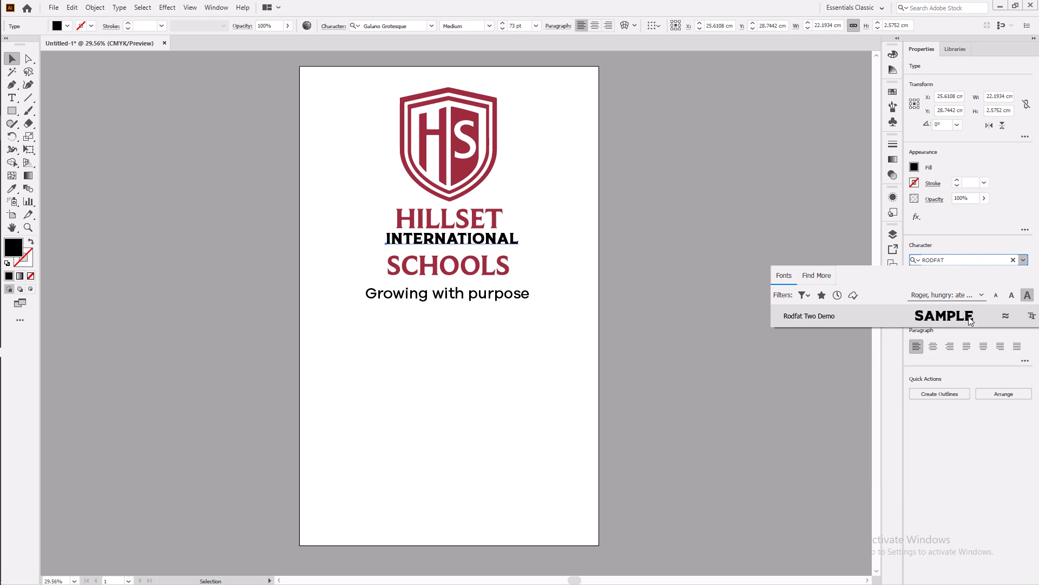
{"action": "left_click", "coordinate": [968, 316]}
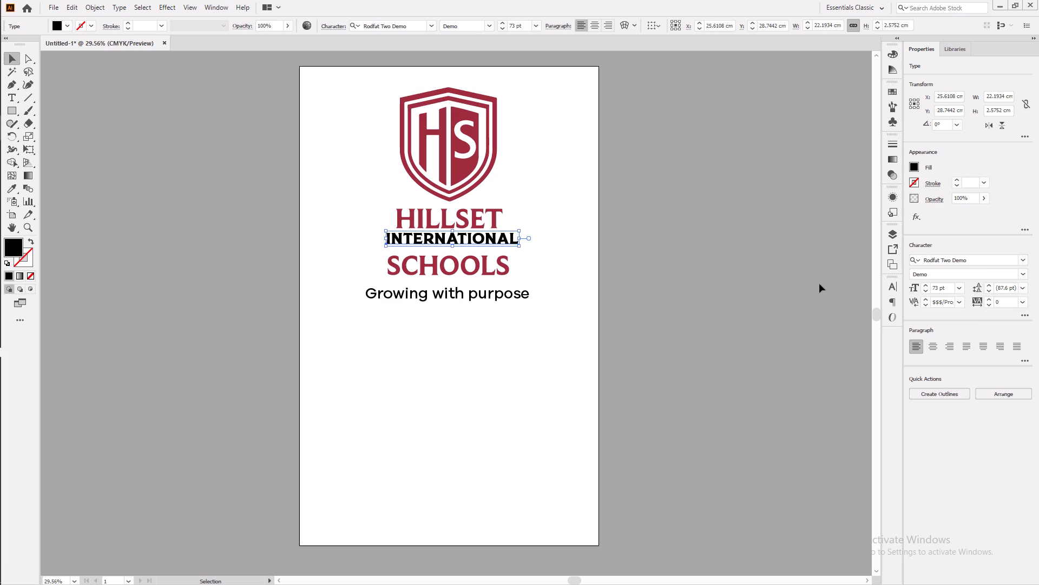
Nudge INTERNATIONAL sideways and down to centre it under HILLSET, at about X 25.2 cm, Y 29 cm.
{"action": "key", "text": "Left"}
{"action": "key", "text": "Left"}
{"action": "key", "text": "Left"}
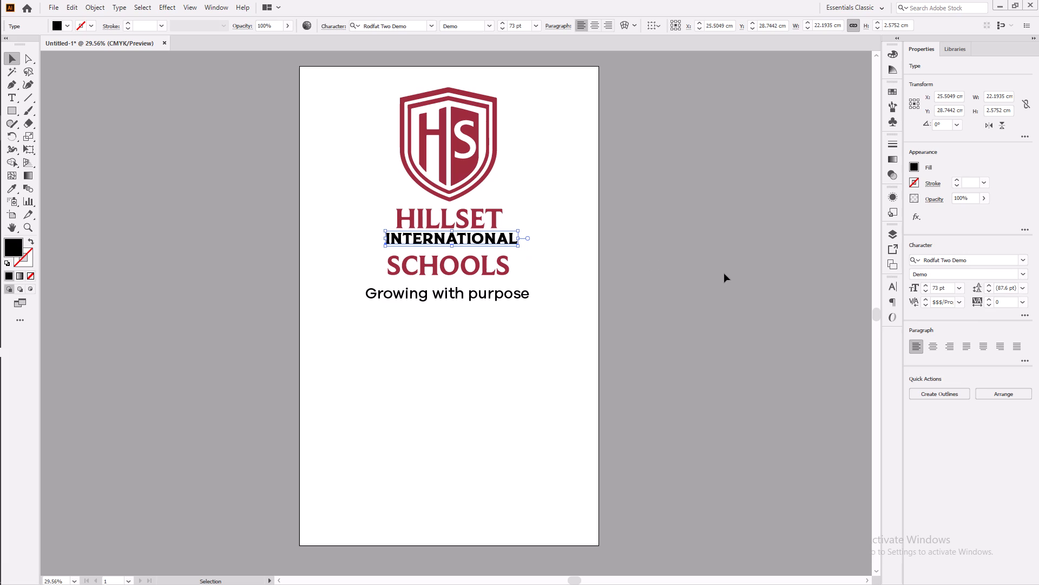
{"action": "key", "text": "Left"}
{"action": "key", "text": "Left"}
{"action": "key", "text": "Left"}
{"action": "key", "text": "Left"}
{"action": "key", "text": "Left"}
{"action": "key", "text": "Left"}
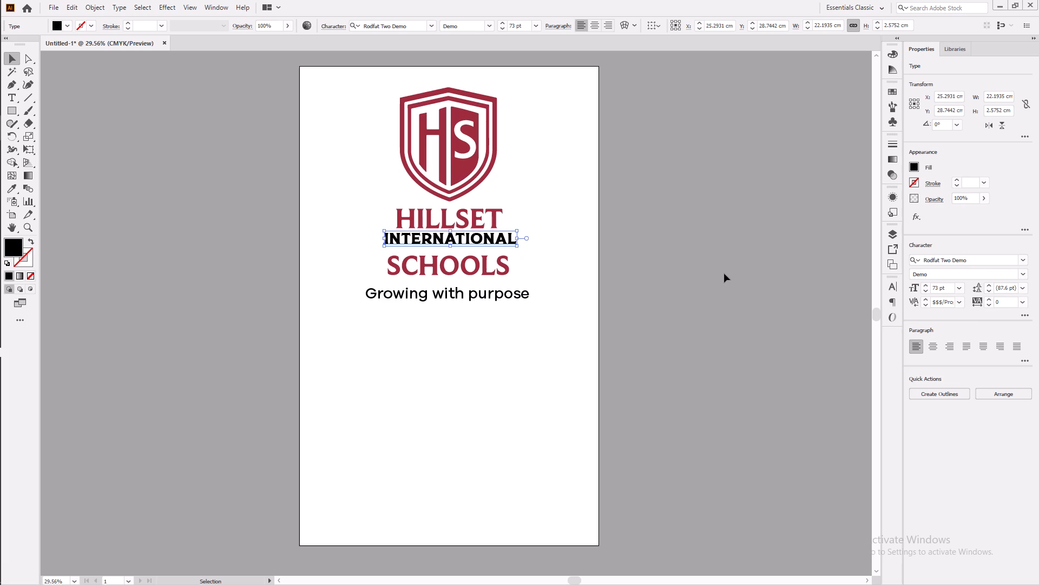
{"action": "key", "text": "Left"}
{"action": "key", "text": "Left"}
{"action": "key", "text": "Left"}
{"action": "key", "text": "Down"}
{"action": "key", "text": "Down"}
{"action": "key", "text": "Down"}
{"action": "key", "text": "Down"}
{"action": "key", "text": "Down"}
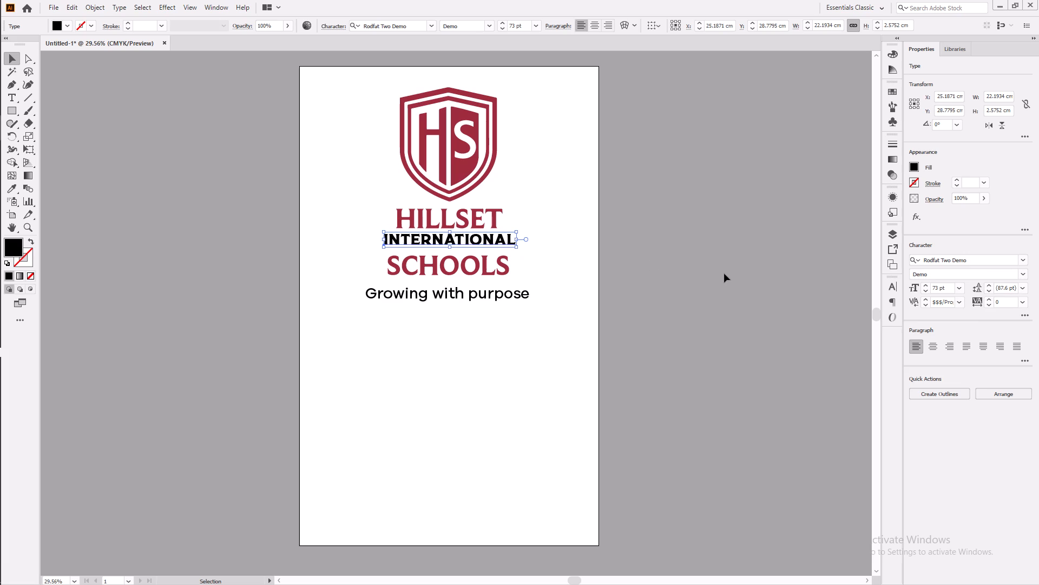
{"action": "key", "text": "Down"}
{"action": "key", "text": "Down"}
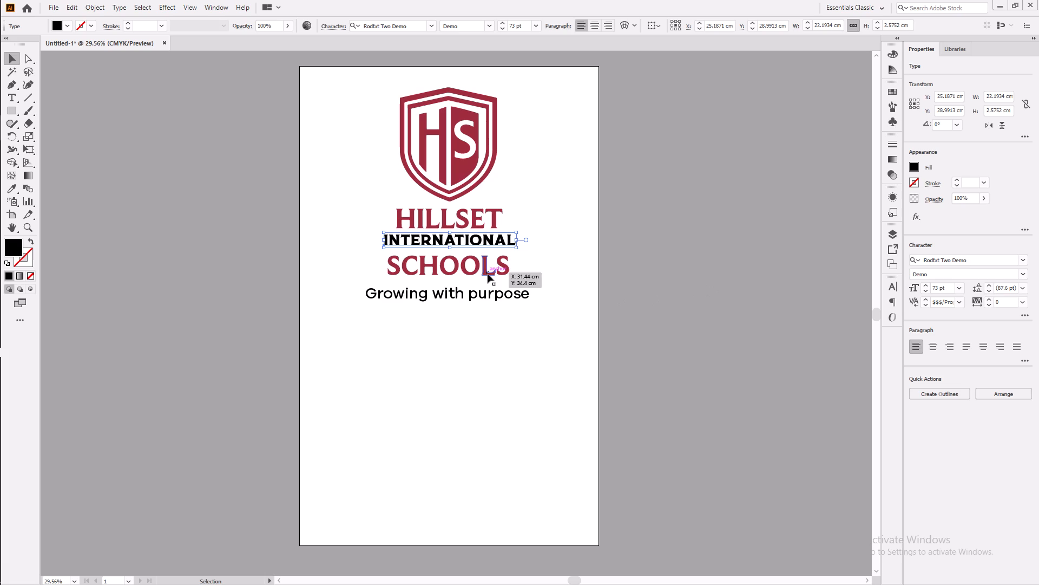
Move SCHOOLS straight up close beneath INTERNATIONAL and nudge it down slightly, to about Y 32.2 cm.
{"action": "left_click_drag", "start_coordinate": [488, 274], "coordinate": [487, 266]}
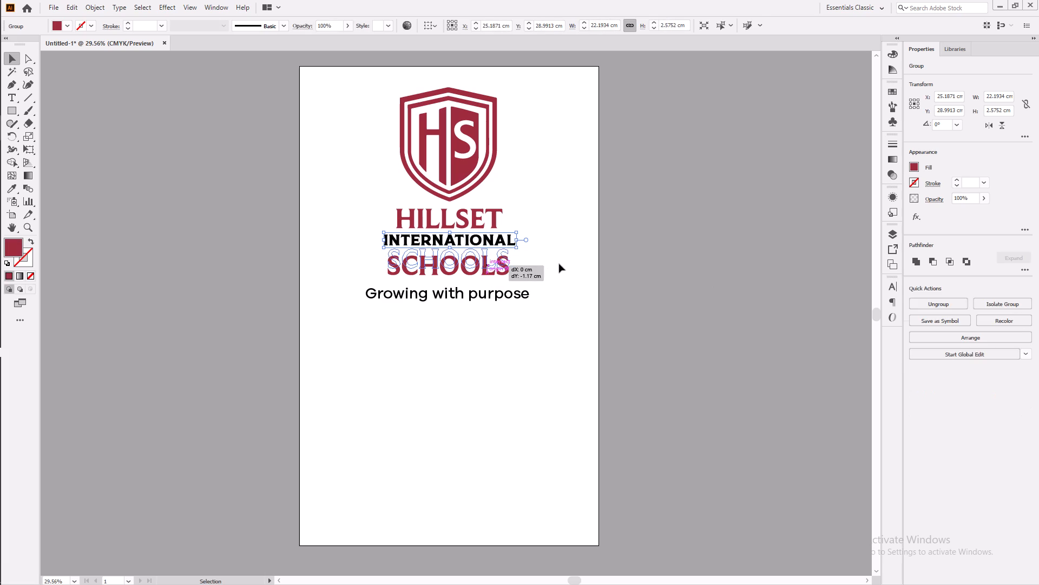
{"action": "key", "text": "Down"}
{"action": "key", "text": "Down"}
{"action": "key", "text": "Down"}
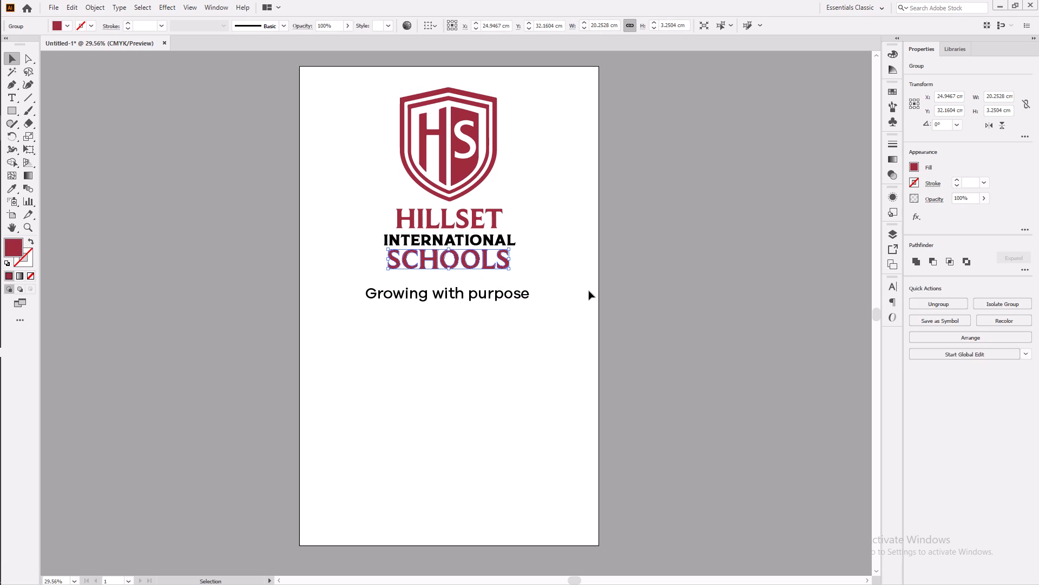
Recolour the INTERNATIONAL text with the maroon sampled from the shield using the Eyedropper.
{"action": "left_click_drag", "start_coordinate": [540, 236], "coordinate": [436, 240]}
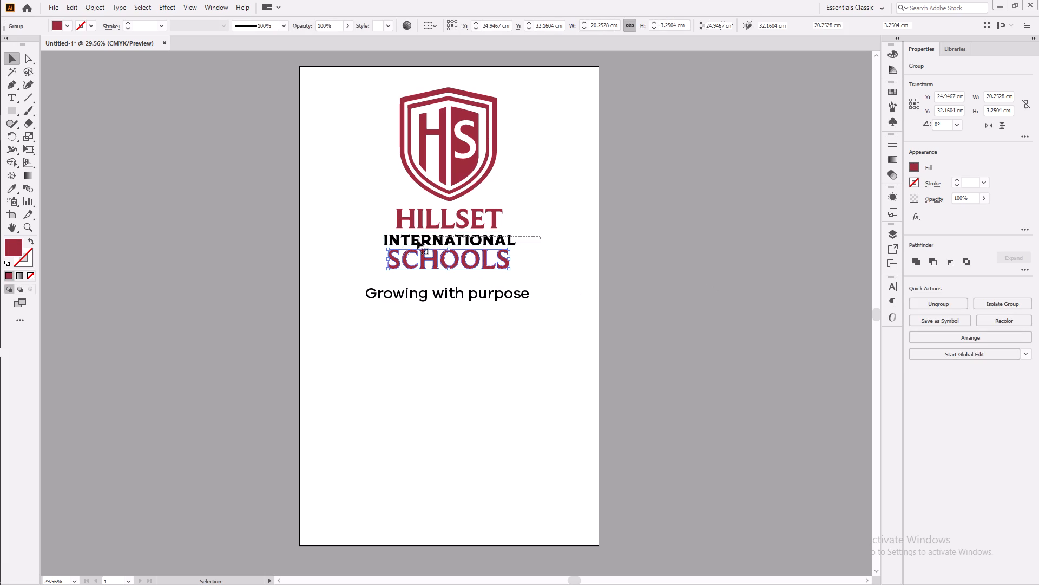
{"action": "left_click", "coordinate": [11, 188]}
{"action": "left_click", "coordinate": [459, 170]}
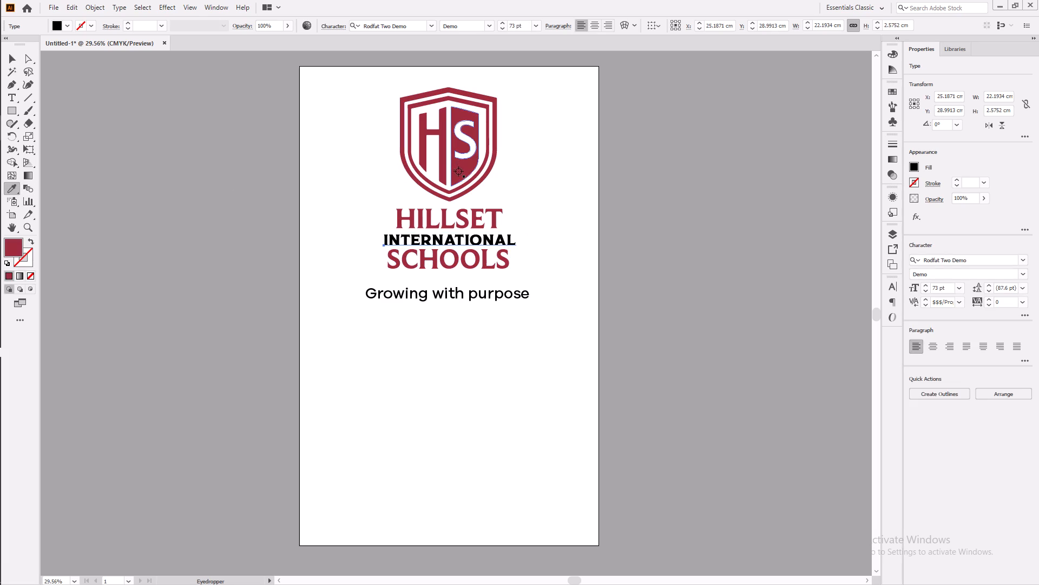
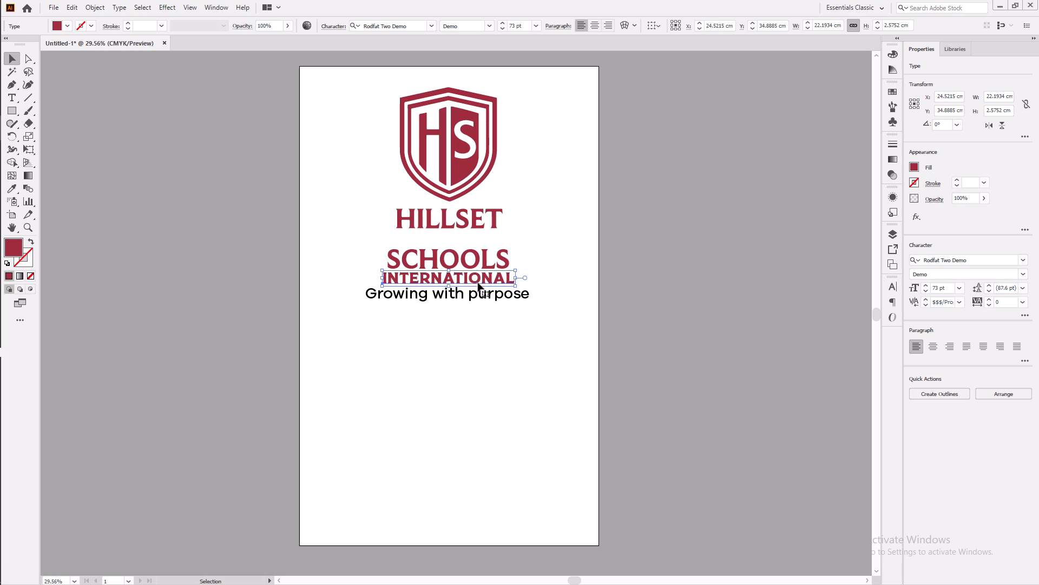
Nudge INTERNATIONAL sideways beneath SCHOOLS to centre it, at about X 25.1 cm.
{"action": "key", "text": "Right"}
{"action": "key", "text": "Right"}
{"action": "key", "text": "Right"}
{"action": "key", "text": "Right"}
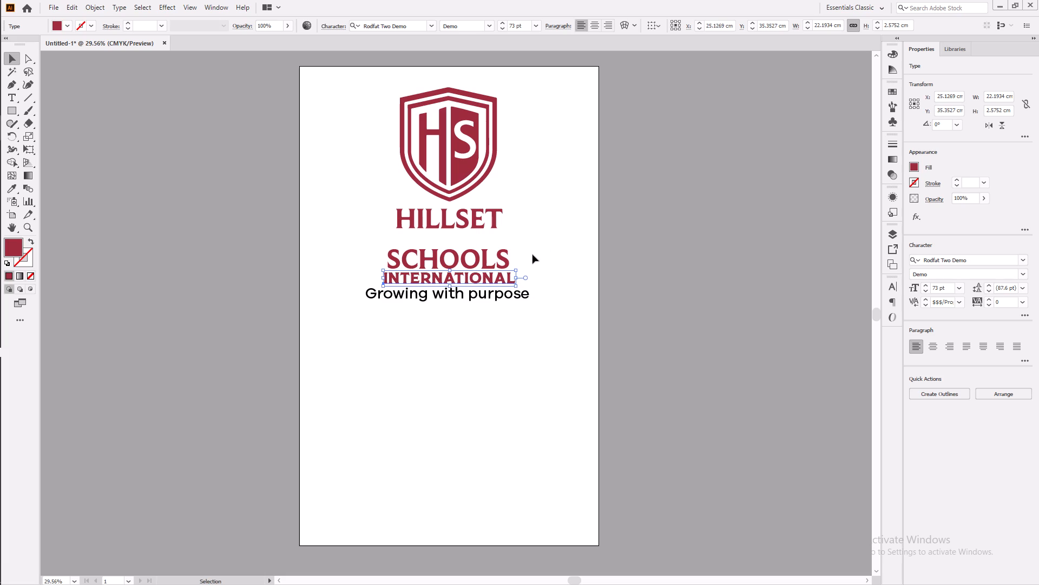
Move SCHOOLS and INTERNATIONAL together straight up close beneath HILLSET and nudge them down slightly, to about Y 31 cm.
{"action": "left_click_drag", "start_coordinate": [532, 255], "coordinate": [399, 274]}
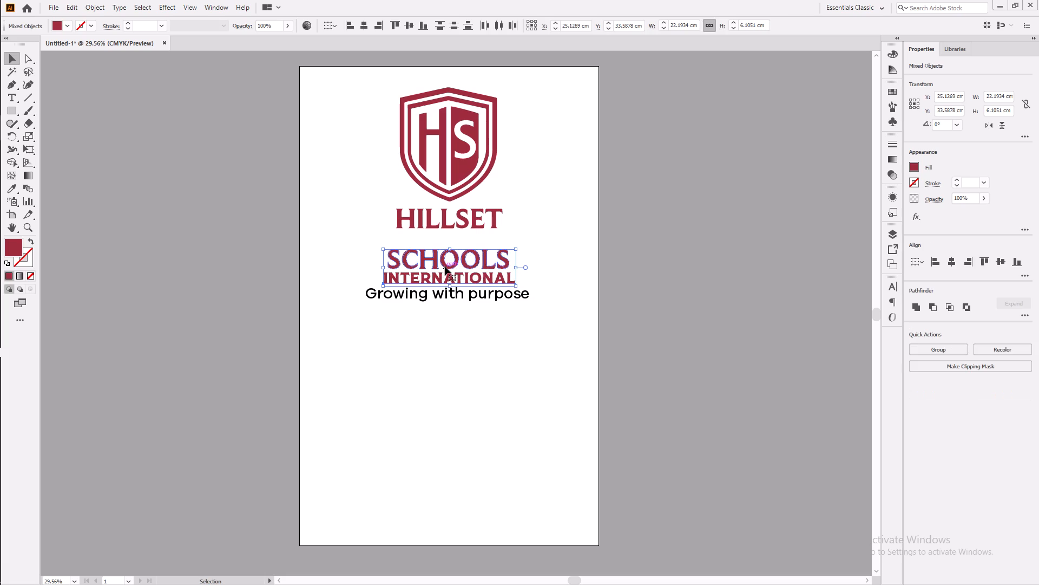
{"action": "left_click_drag", "start_coordinate": [445, 266], "coordinate": [445, 251]}
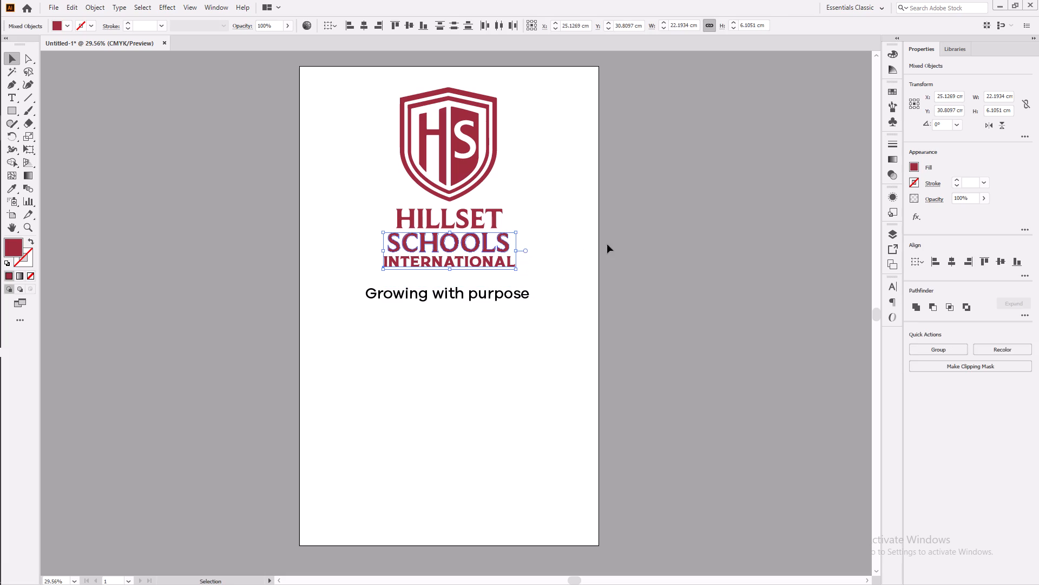
{"action": "key", "text": "Down"}
{"action": "key", "text": "Down"}
{"action": "key", "text": "Down"}
{"action": "key", "text": "Down"}
{"action": "key", "text": "Down"}
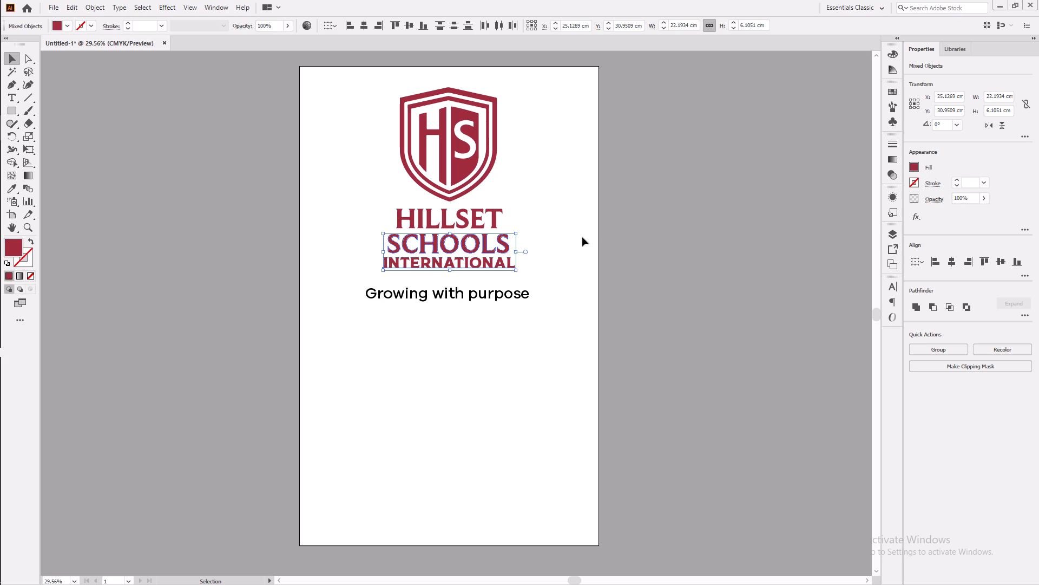
{"action": "left_click", "coordinate": [582, 237]}
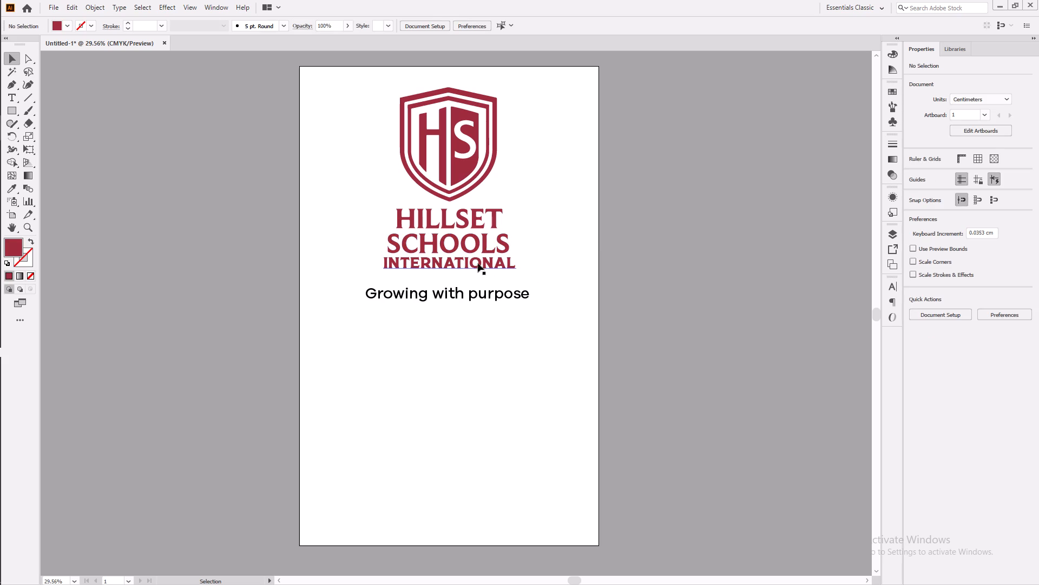
Increase the font size of the INTERNATIONAL text to 80 pt.
{"action": "left_click", "coordinate": [475, 259]}
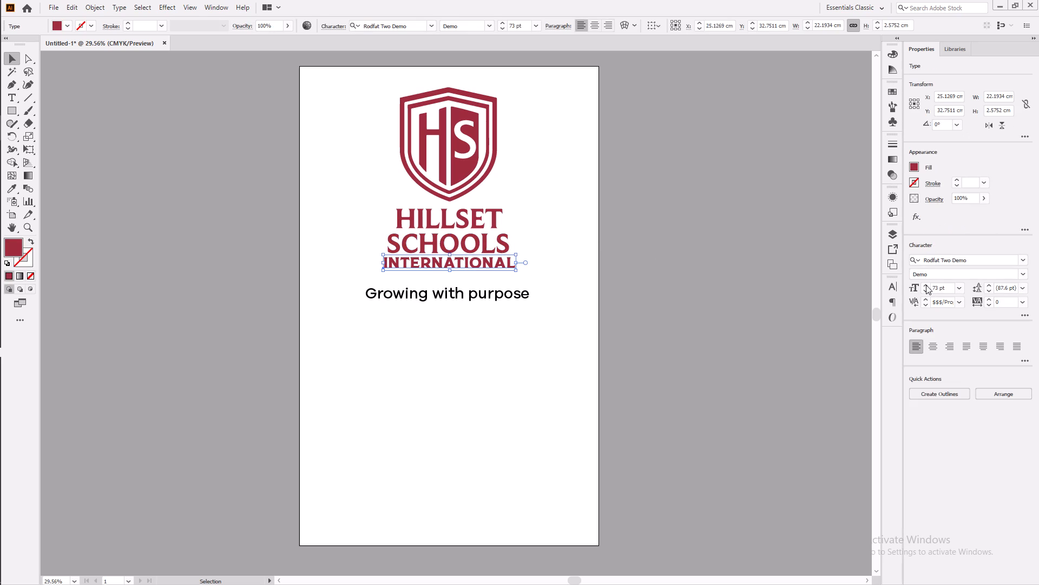
{"action": "double_click", "coordinate": [926, 285]}
{"action": "left_click", "coordinate": [926, 285]}
{"action": "triple_click", "coordinate": [926, 285]}
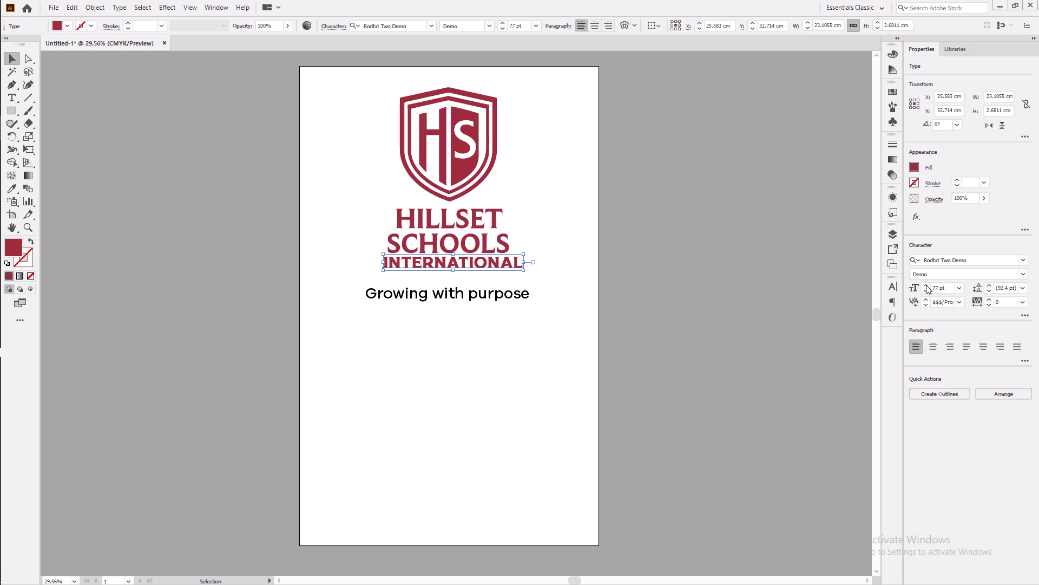
{"action": "left_click", "coordinate": [926, 285]}
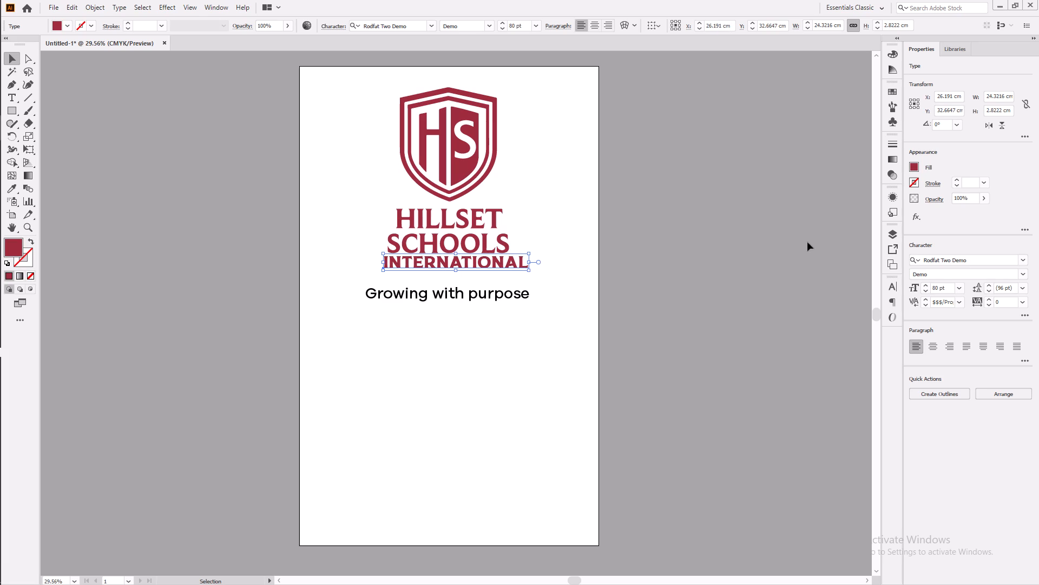
Shift INTERNATIONAL sideways and down to centre it beneath SCHOOLS, at about X 25.3 cm, Y 33 cm.
{"action": "left_click_drag", "start_coordinate": [492, 262], "coordinate": [488, 264]}
{"action": "key", "text": "Down"}
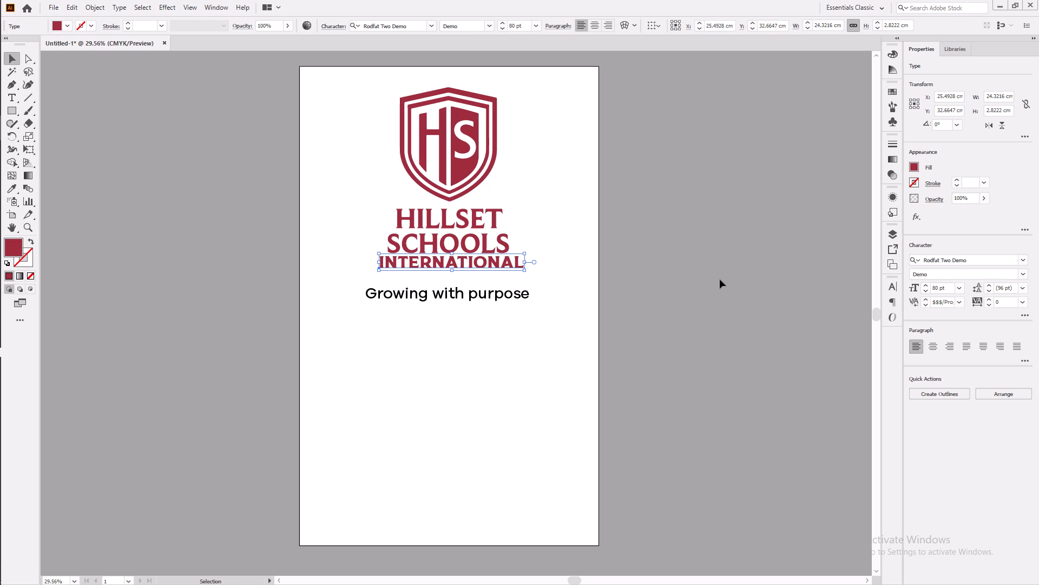
{"action": "key", "text": "Down"}
{"action": "key", "text": "Down"}
{"action": "key", "text": "Down"}
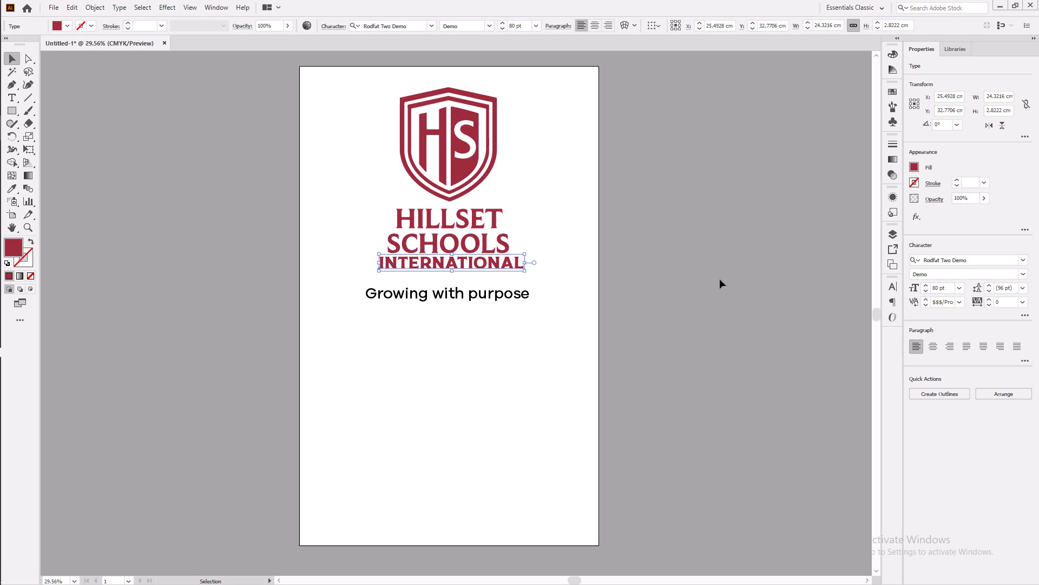
{"action": "key", "text": "Down"}
{"action": "key", "text": "Down"}
{"action": "key", "text": "Left"}
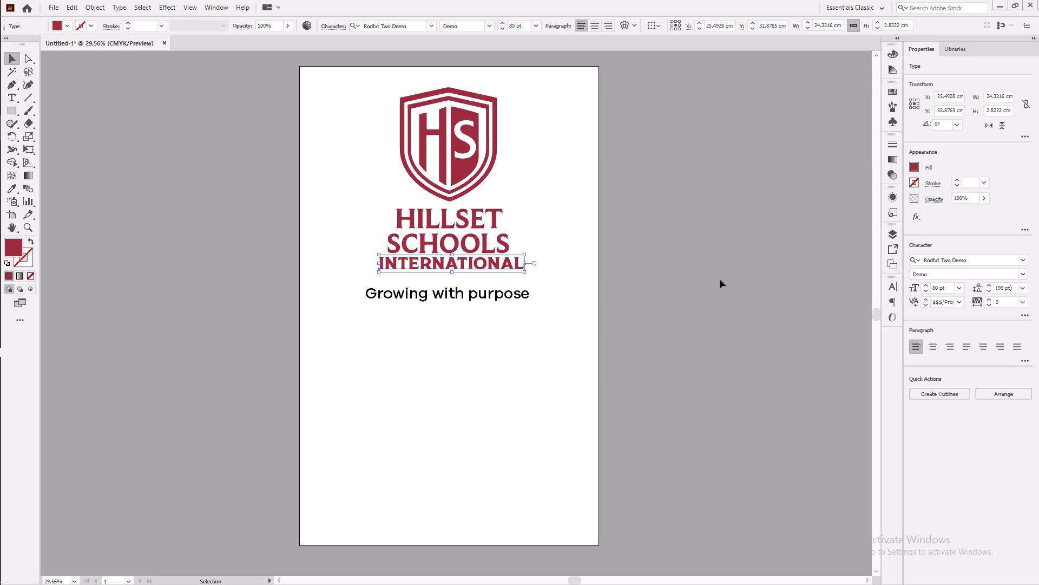
{"action": "key", "text": "Left"}
{"action": "key", "text": "Left"}
{"action": "key", "text": "Left"}
{"action": "key", "text": "Left"}
{"action": "key", "text": "Left"}
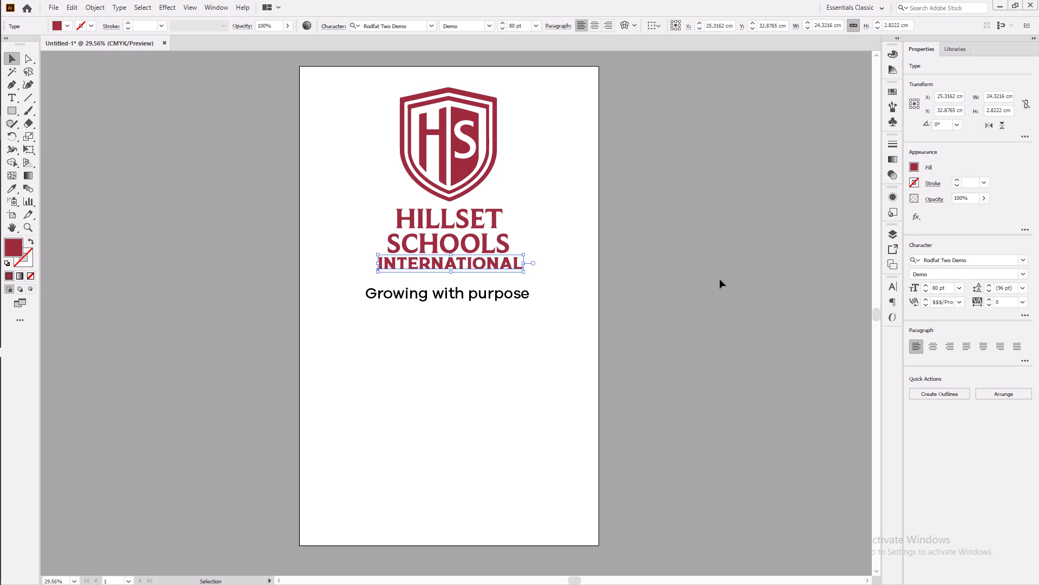
{"action": "key", "text": "Down"}
{"action": "key", "text": "Down"}
{"action": "key", "text": "Down"}
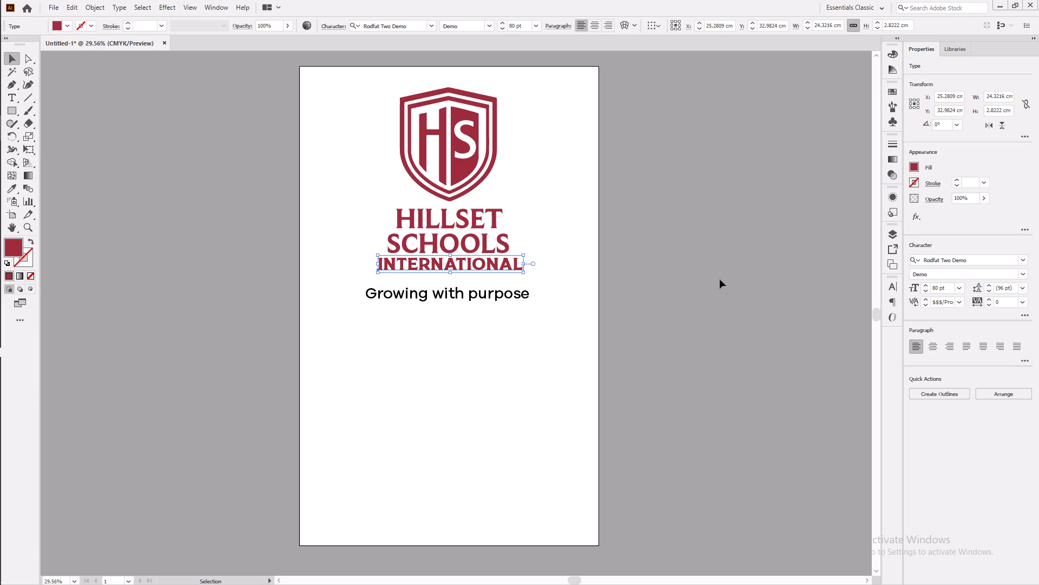
{"action": "key", "text": "Down"}
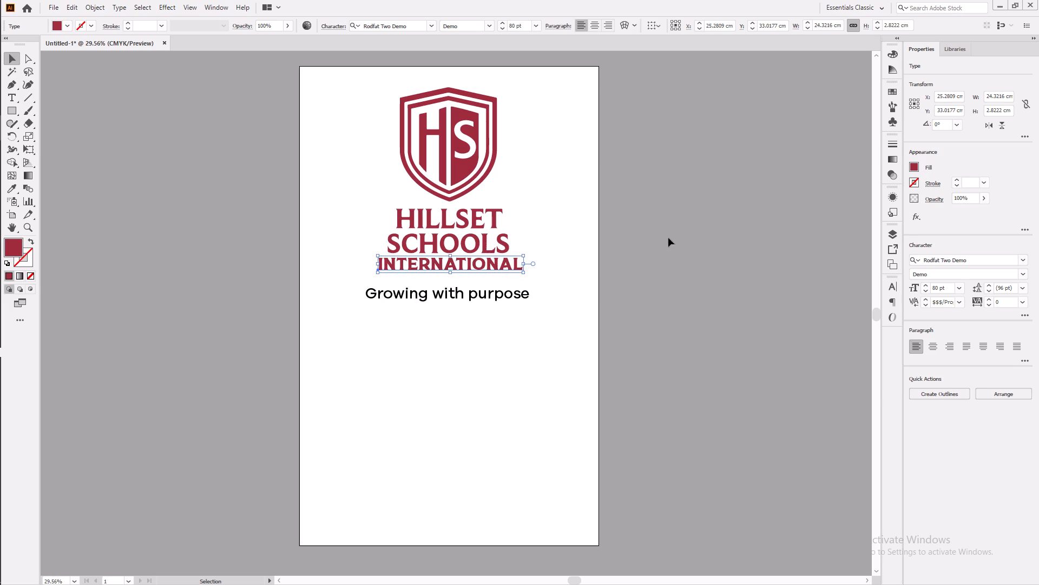
{"action": "left_click", "coordinate": [668, 238]}
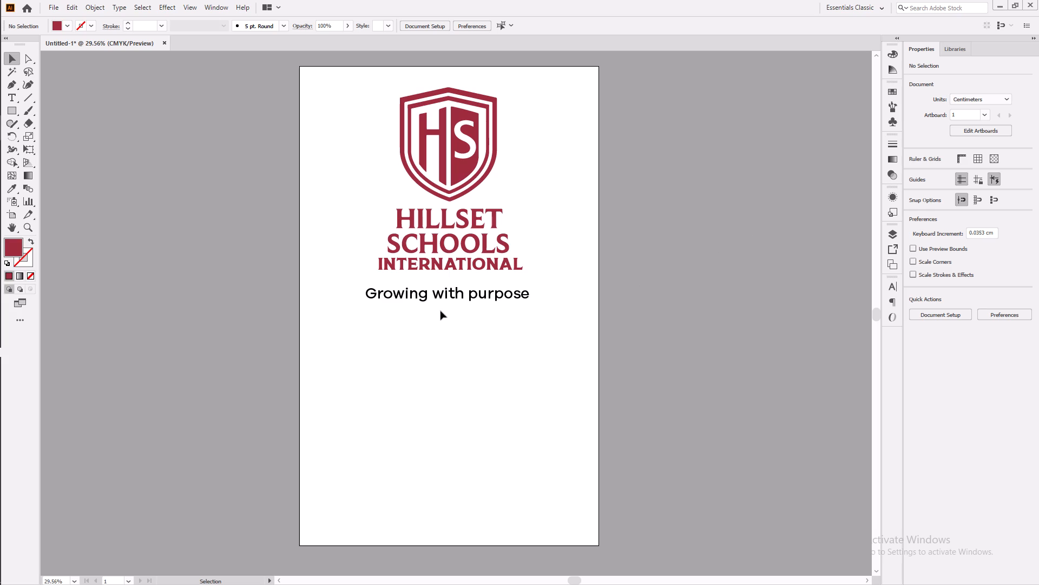
Move the tagline "Growing with purpose" down about 2.9 cm to leave more room below INTERNATIONAL.
{"action": "left_click_drag", "start_coordinate": [454, 297], "coordinate": [457, 315]}
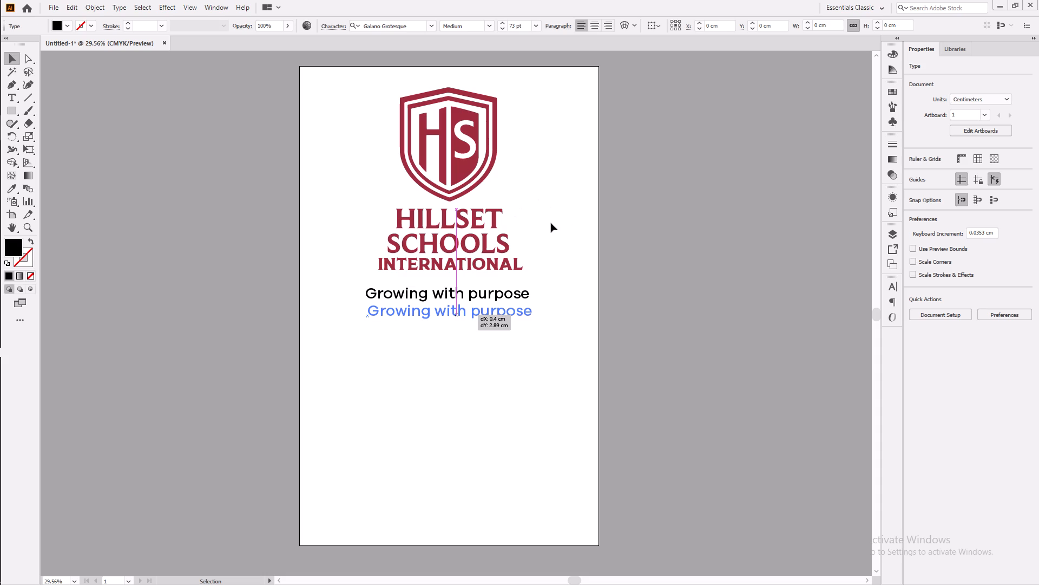
Enlarge HILLSET, SCHOOLS and INTERNATIONAL together proportionally to about 29.3 cm wide and 12.8 cm high.
{"action": "left_click_drag", "start_coordinate": [561, 225], "coordinate": [390, 263]}
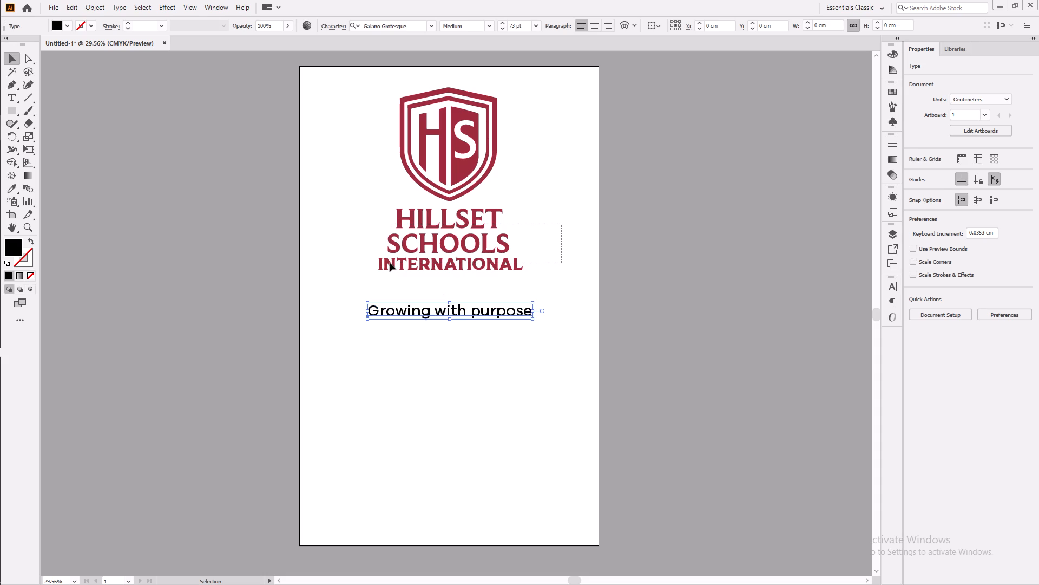
{"action": "left_click_drag", "start_coordinate": [390, 263], "coordinate": [380, 264]}
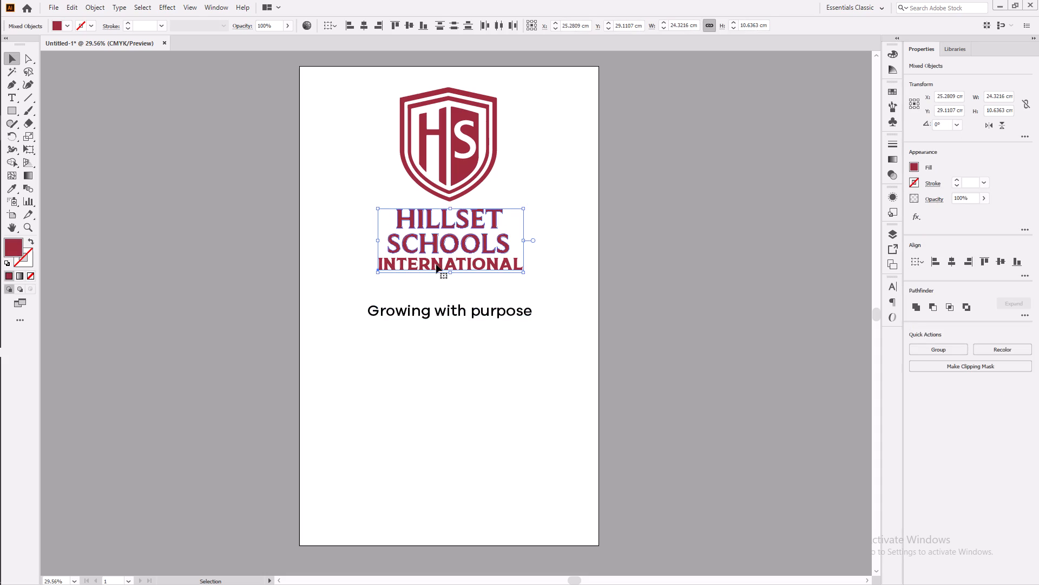
{"action": "left_click_drag", "start_coordinate": [451, 272], "coordinate": [455, 287], "text": "shift"}
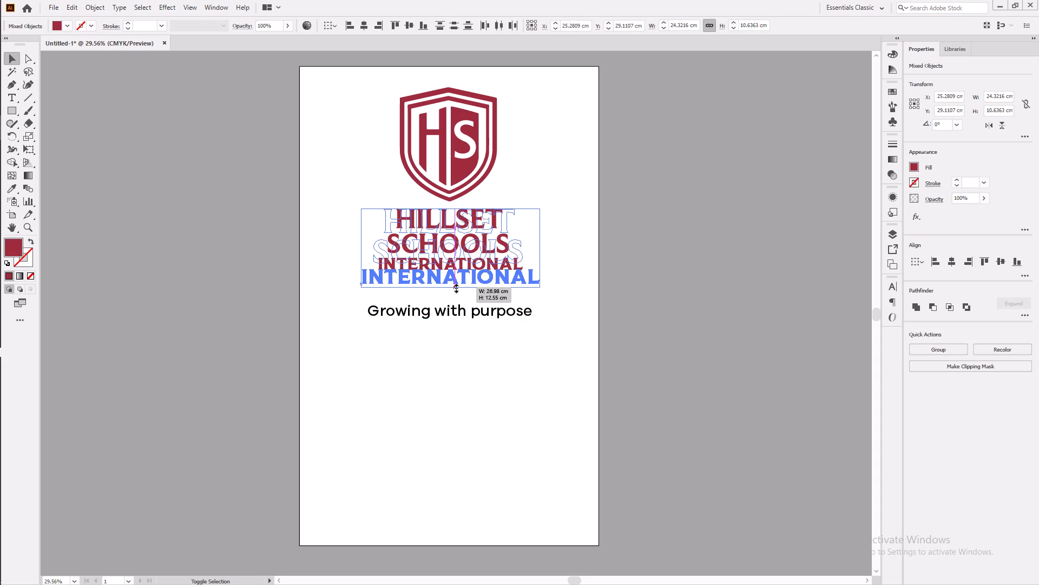
{"action": "left_click_drag", "start_coordinate": [455, 287], "coordinate": [453, 285], "text": "shift"}
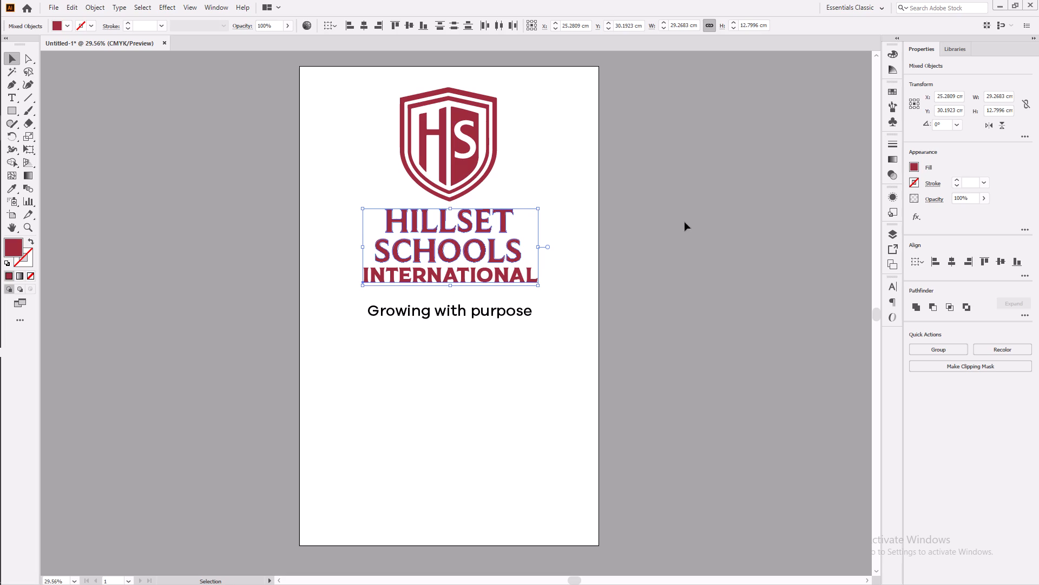
Move the three enlarged name lines up about 0.9 cm towards the shield.
{"action": "left_click", "coordinate": [481, 251]}
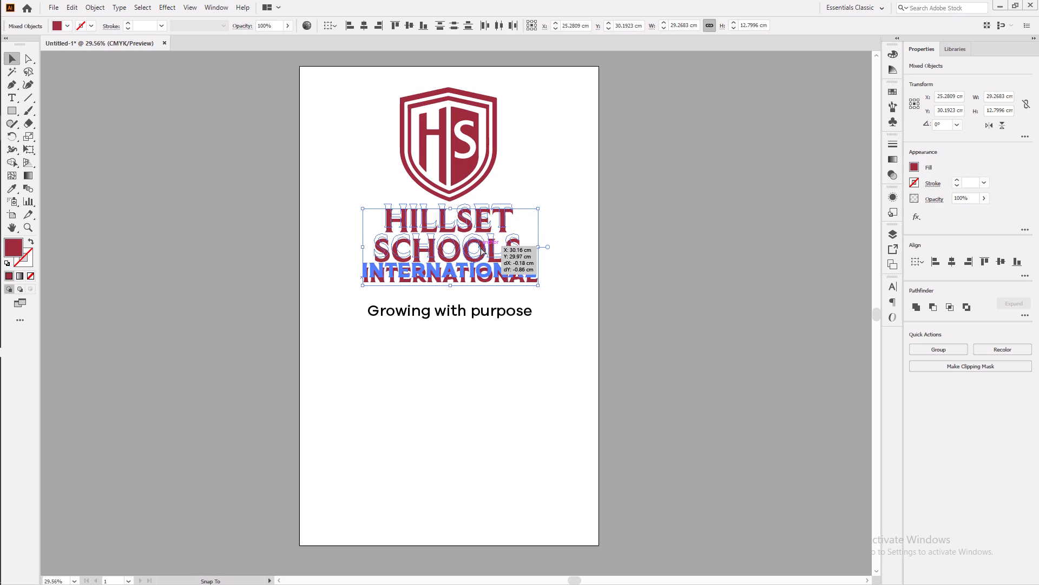
{"action": "left_click", "coordinate": [626, 212]}
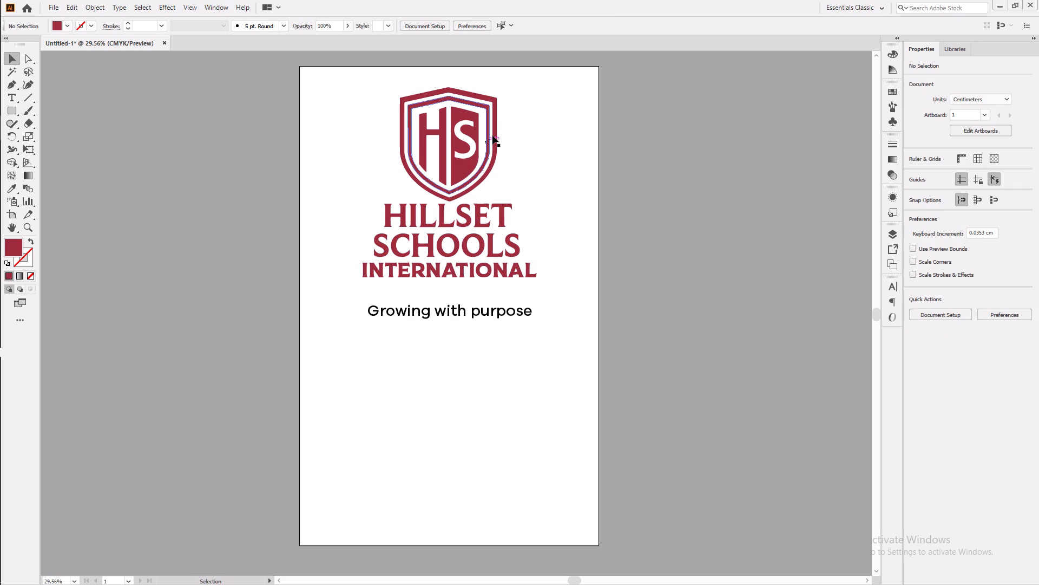
Unite all the shapes of the HS shield emblem with Pathfinder.
{"action": "left_click_drag", "start_coordinate": [515, 123], "coordinate": [358, 165]}
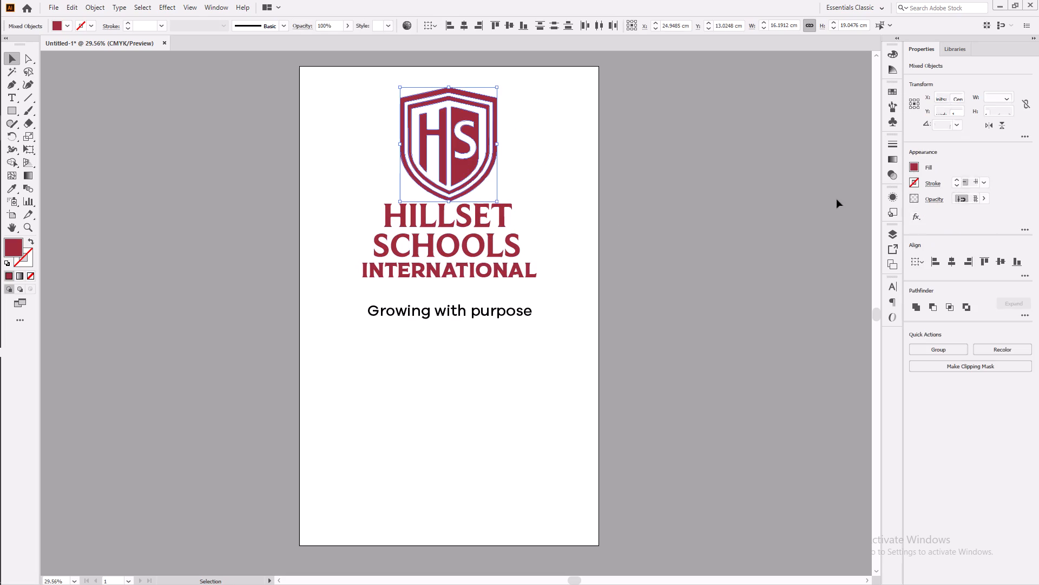
{"action": "left_click", "coordinate": [917, 308]}
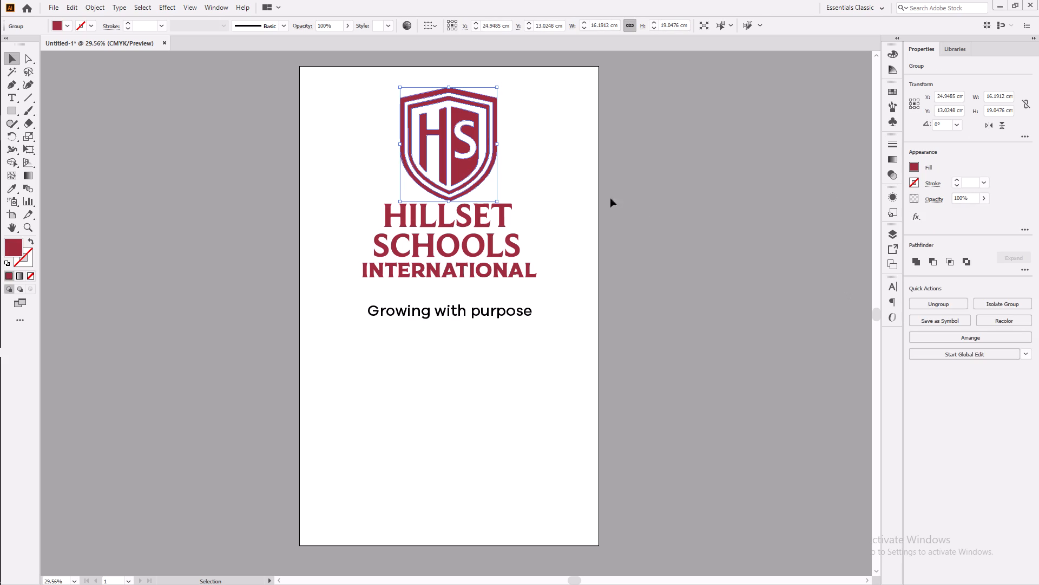
Move the shield up off HILLSET and nudge it sideways, to about X 24.3 cm, Y 12.3 cm.
{"action": "left_click_drag", "start_coordinate": [455, 164], "coordinate": [452, 159]}
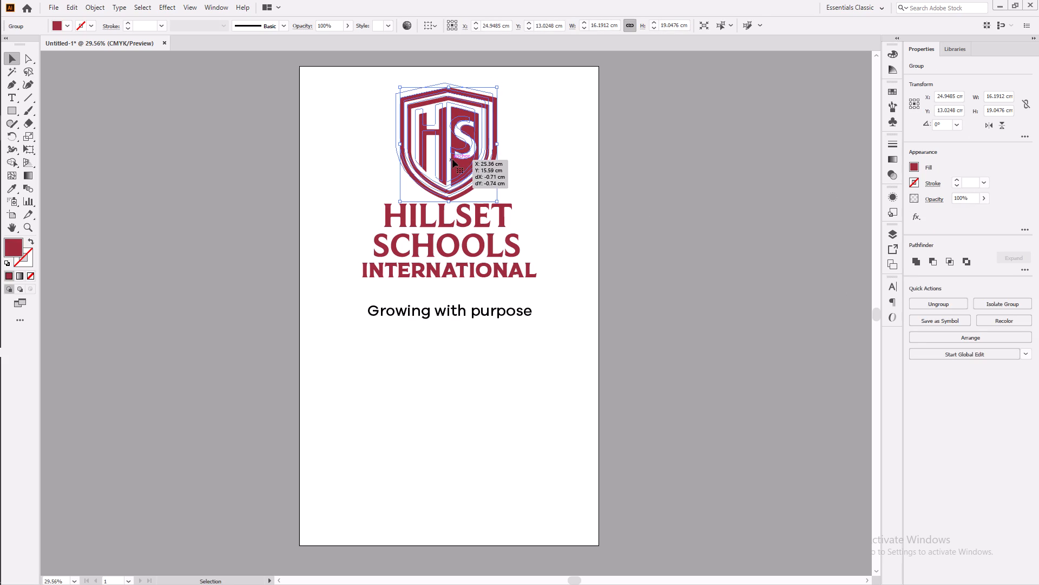
{"action": "left_click", "coordinate": [634, 190]}
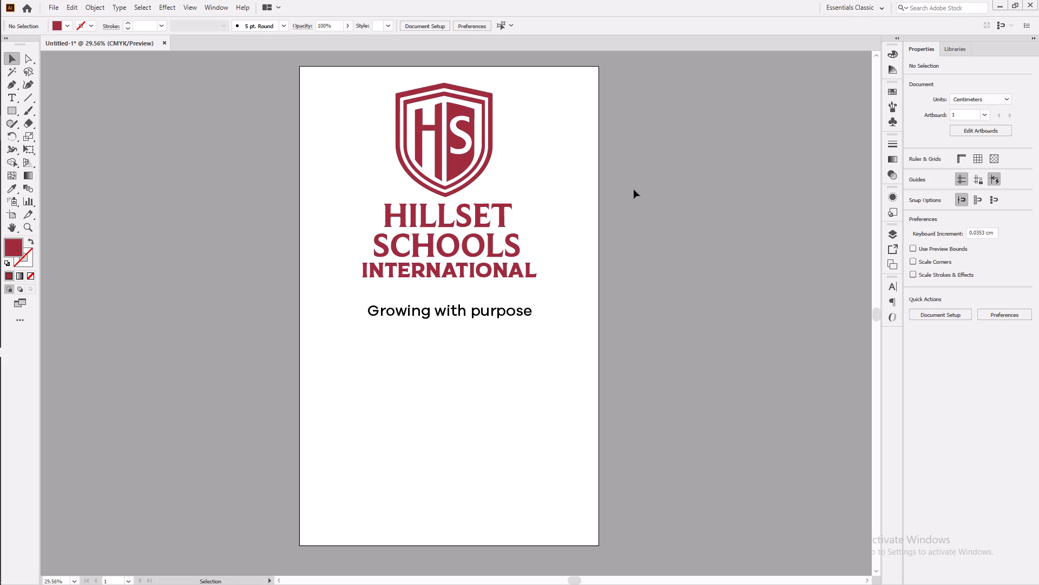
{"action": "left_click_drag", "start_coordinate": [333, 83], "coordinate": [517, 165]}
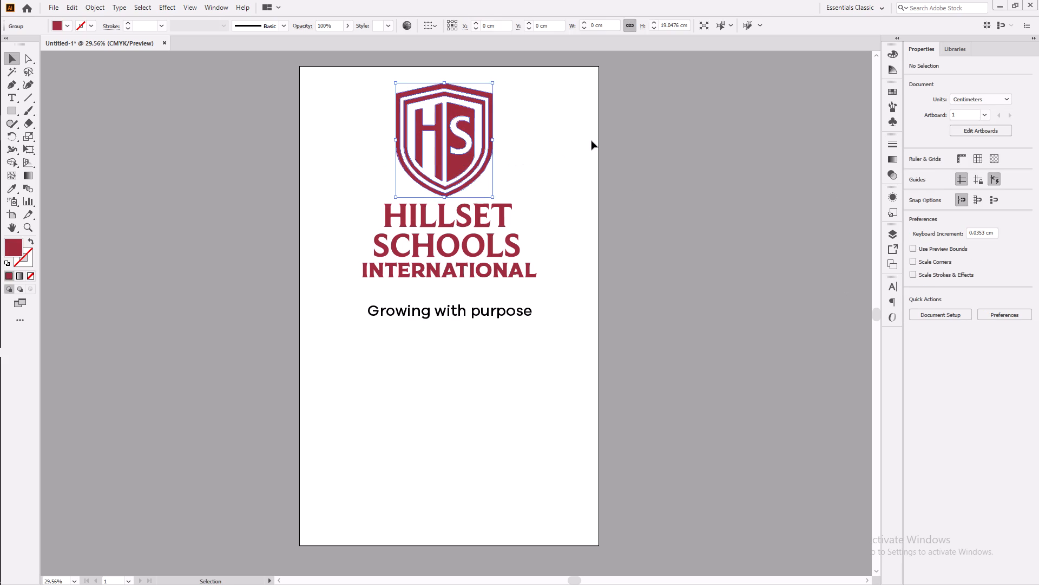
{"action": "key", "text": "Right"}
{"action": "key", "text": "Right"}
{"action": "key", "text": "Right"}
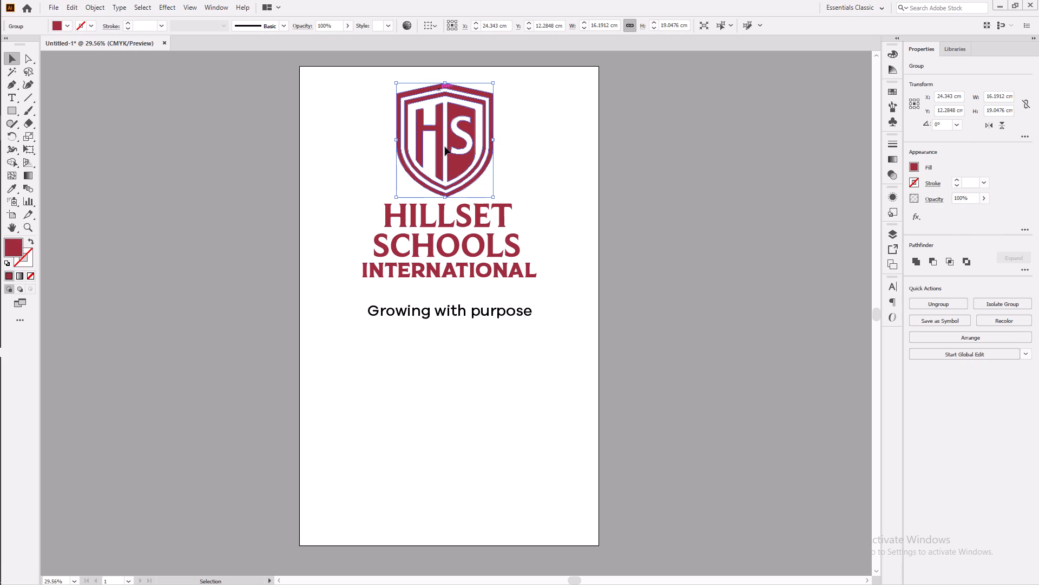
Unite the HILLSET letter shapes with Pathfinder.
{"action": "left_click_drag", "start_coordinate": [364, 213], "coordinate": [555, 220]}
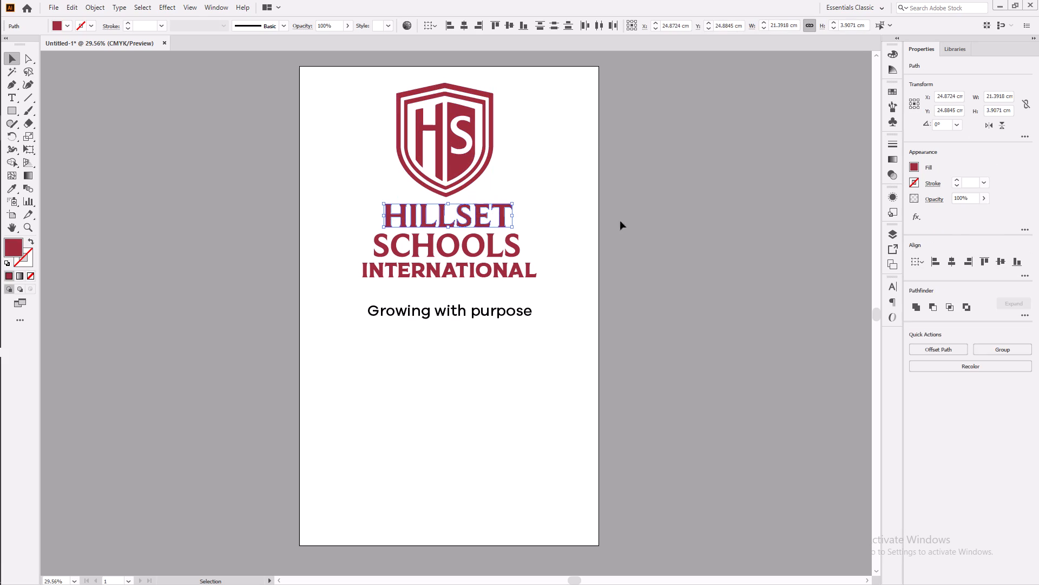
{"action": "left_click", "coordinate": [913, 309]}
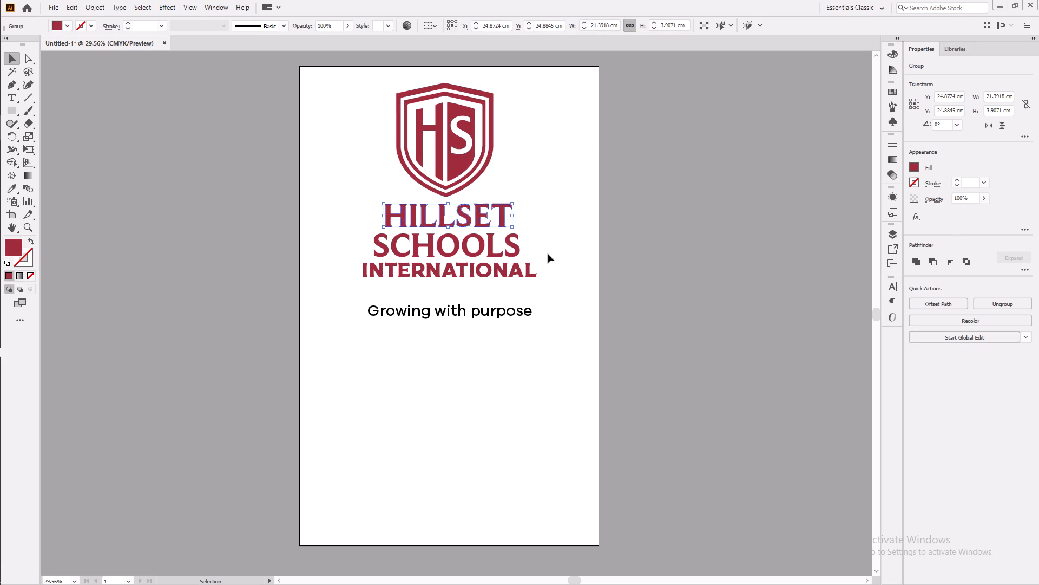
Nudge INTERNATIONAL down slightly to widen its gap below SCHOOLS, to about Y 34.1 cm.
{"action": "left_click", "coordinate": [483, 275]}
{"action": "key", "text": "Down"}
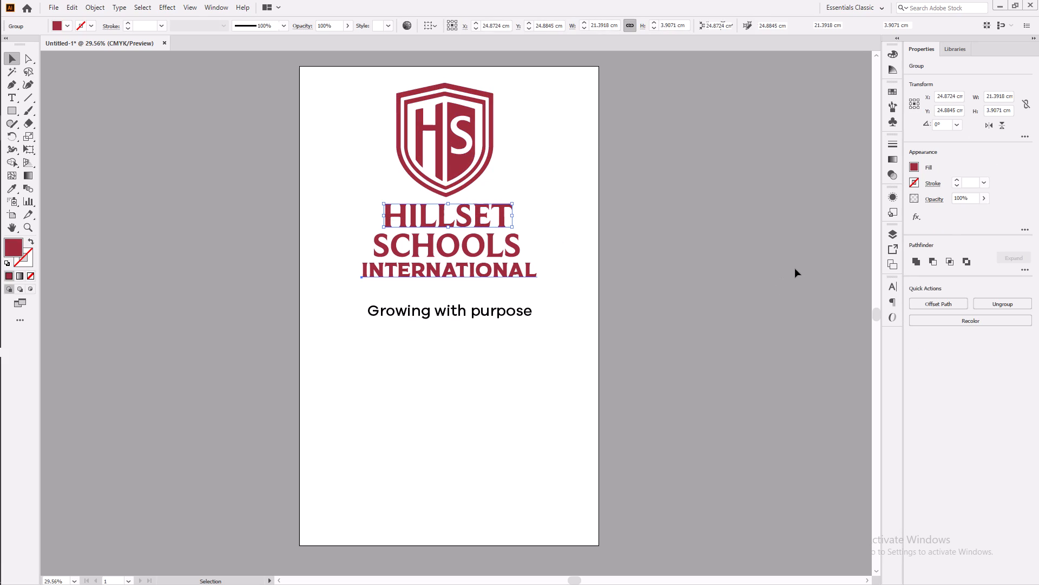
{"action": "key", "text": "Down"}
{"action": "key", "text": "Down"}
{"action": "left_click", "coordinate": [733, 271]}
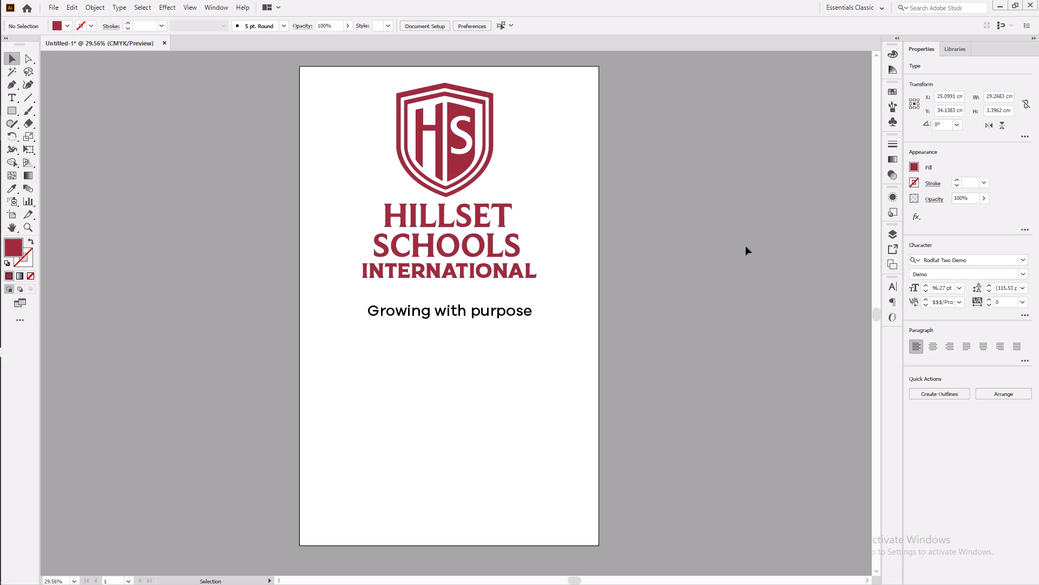
Move the tagline "Growing with purpose" up close beneath INTERNATIONAL, to about X 24.7 cm, Y 37.6 cm.
{"action": "left_click_drag", "start_coordinate": [470, 312], "coordinate": [470, 309]}
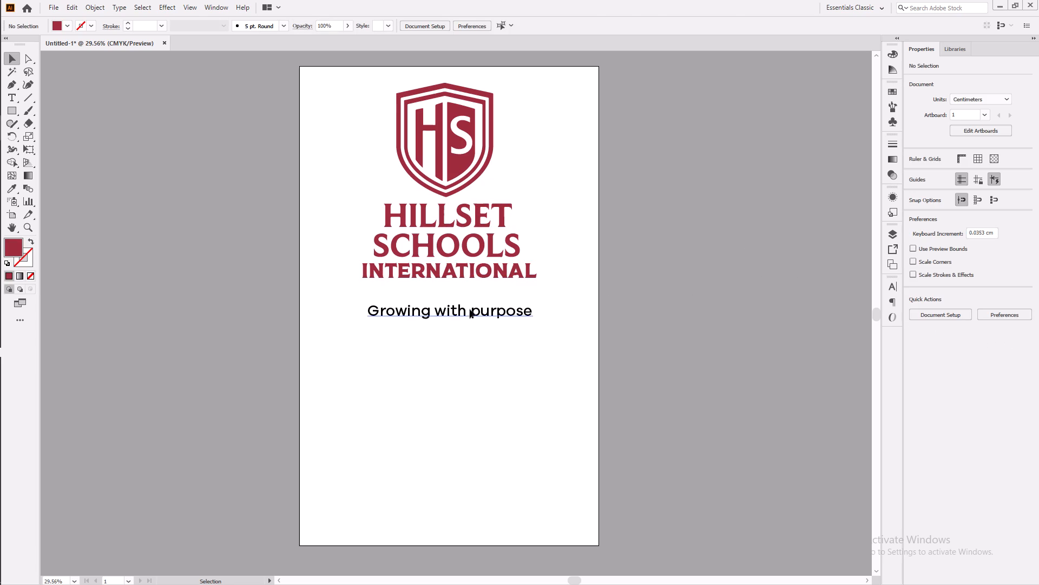
{"action": "left_click_drag", "start_coordinate": [470, 309], "coordinate": [465, 292]}
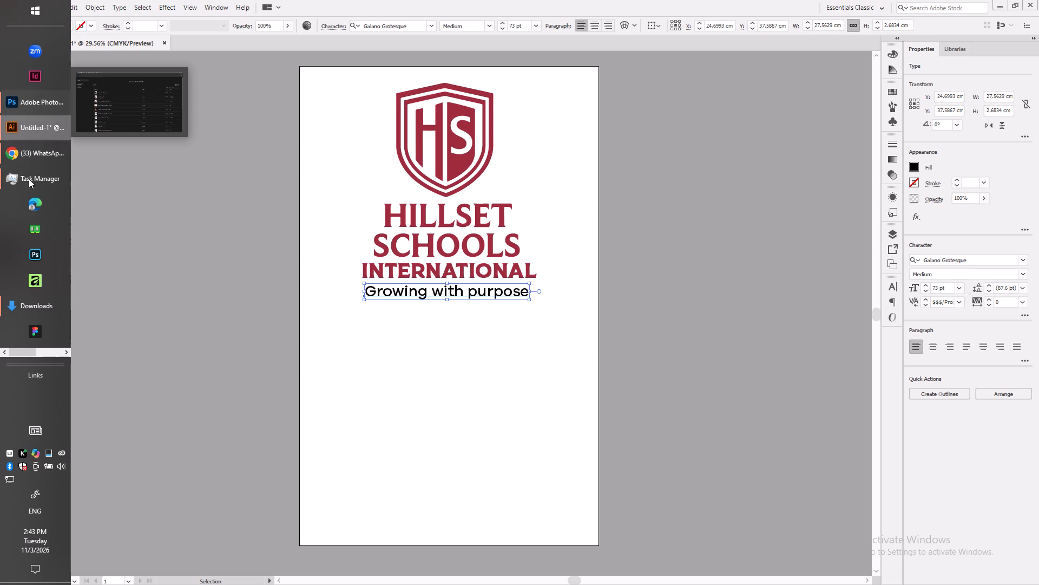
Bring the remaining open applications into view on the taskbar.
{"action": "left_click", "coordinate": [69, 353]}
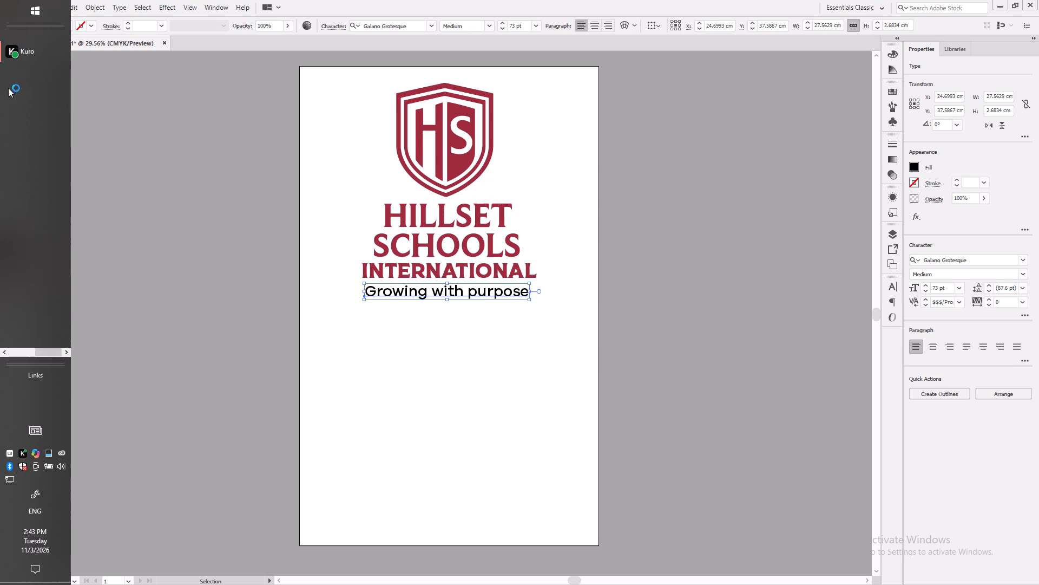
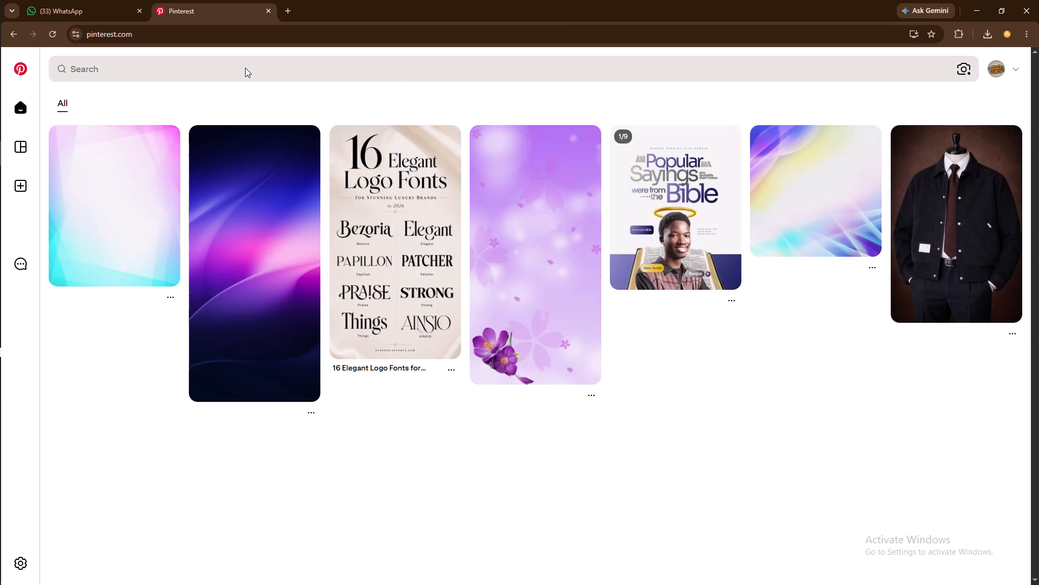
Search Pinterest for "School logo plus motto" and look over the reference designs.
{"action": "left_click", "coordinate": [245, 59]}
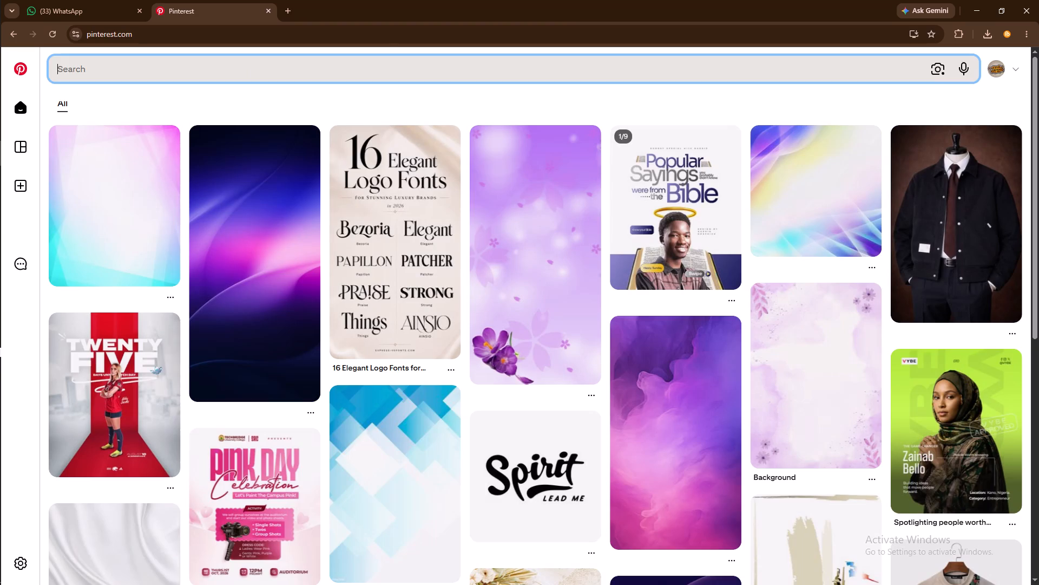
{"action": "type", "text": "Sc"}
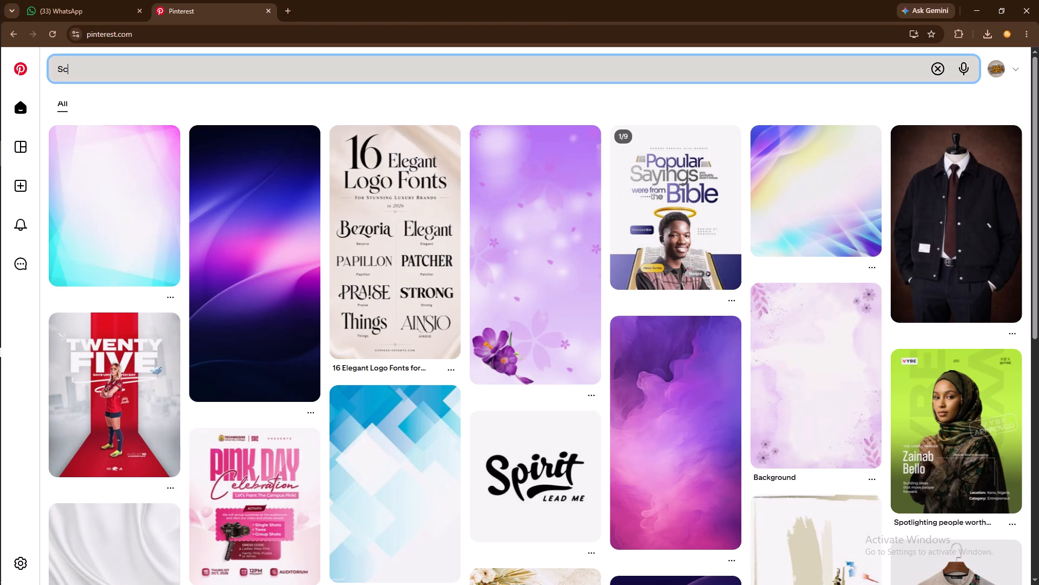
{"action": "type", "text": "hool lo"}
{"action": "type", "text": "go"}
{"action": "key", "text": "space"}
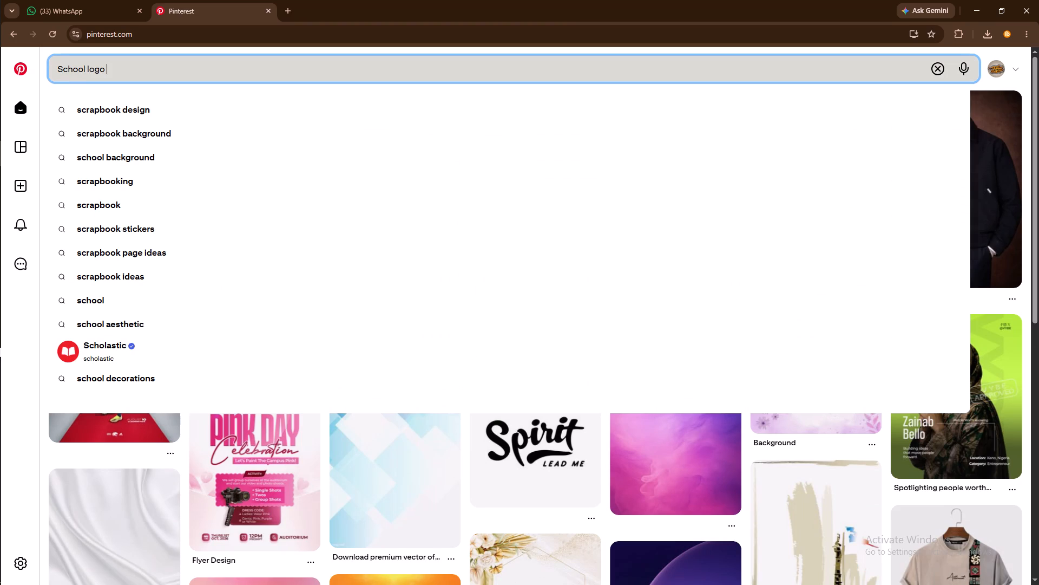
{"action": "key", "text": "p"}
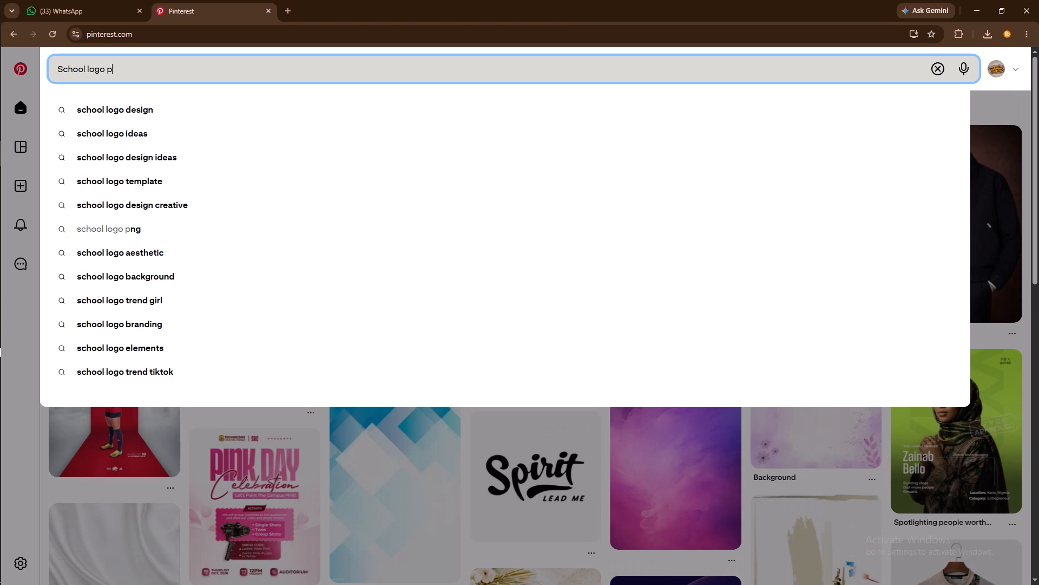
{"action": "type", "text": "lus"}
{"action": "key", "text": "space"}
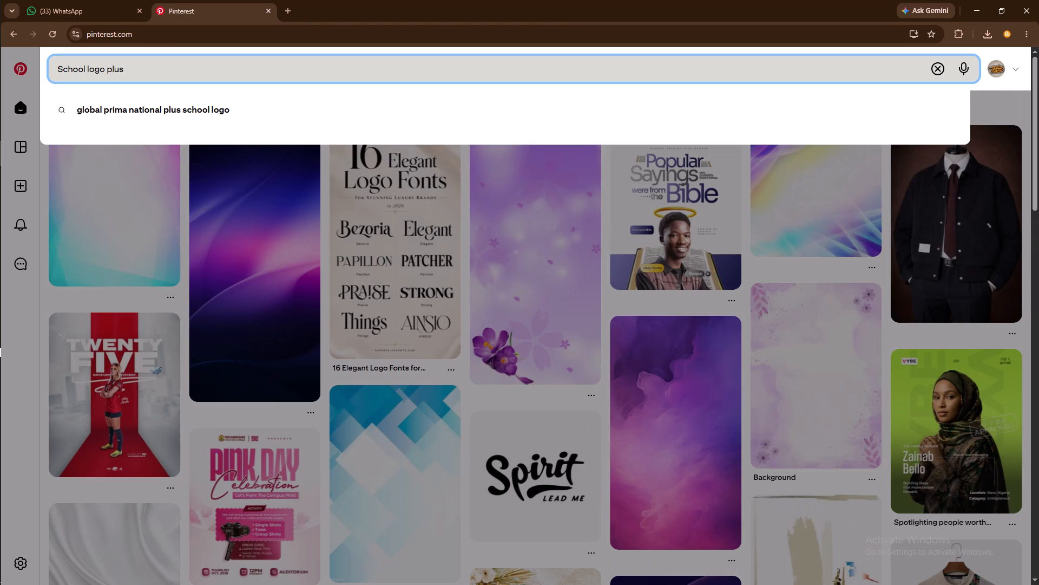
{"action": "type", "text": "tagline"}
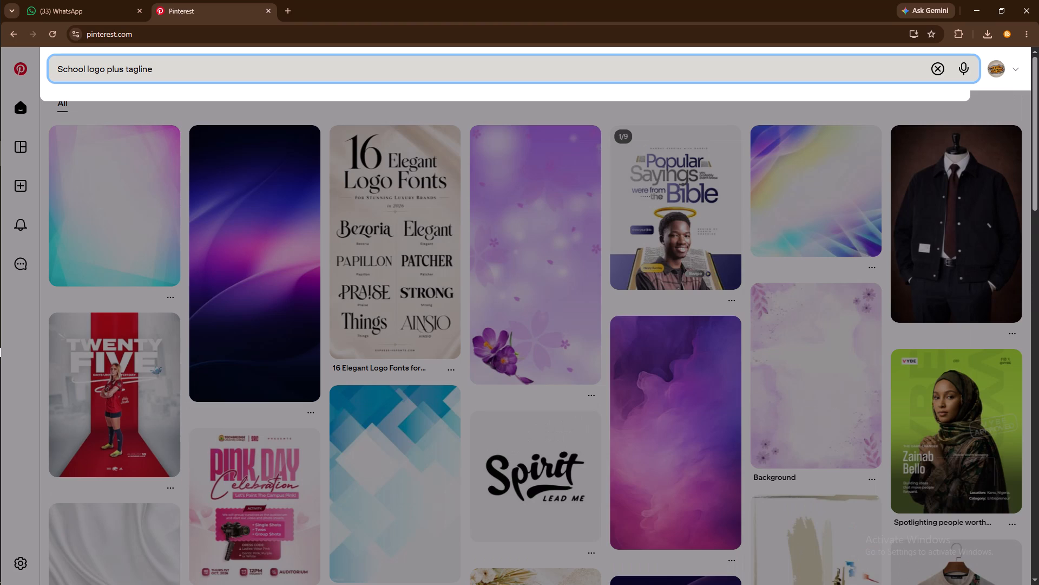
{"action": "key", "text": "BackSpace"}
{"action": "key", "text": "BackSpace"}
{"action": "key", "text": "BackSpace"}
{"action": "key", "text": "BackSpace"}
{"action": "key", "text": "BackSpace"}
{"action": "key", "text": "BackSpace"}
{"action": "key", "text": "BackSpace"}
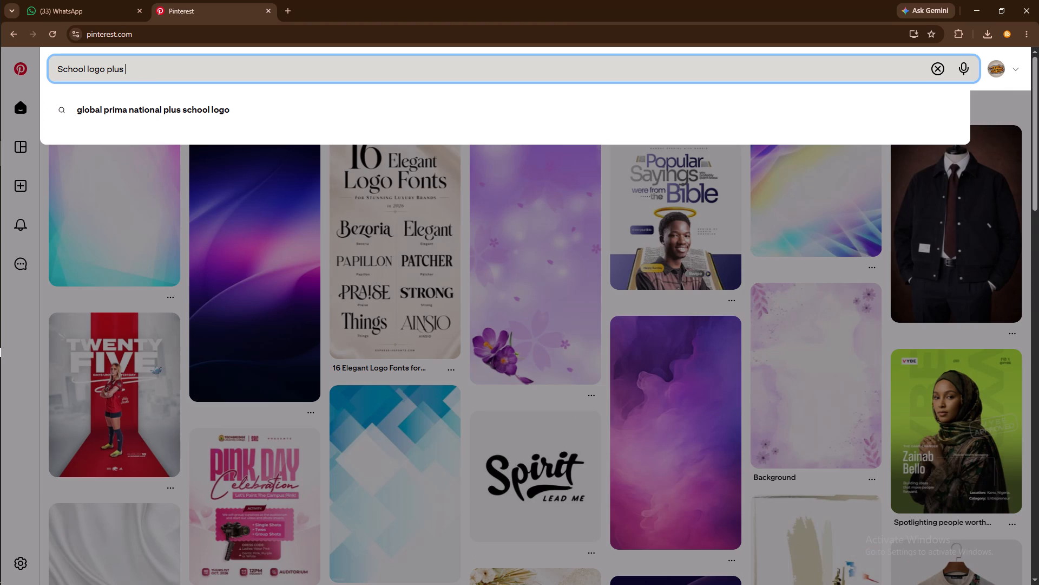
{"action": "type", "text": "motto"}
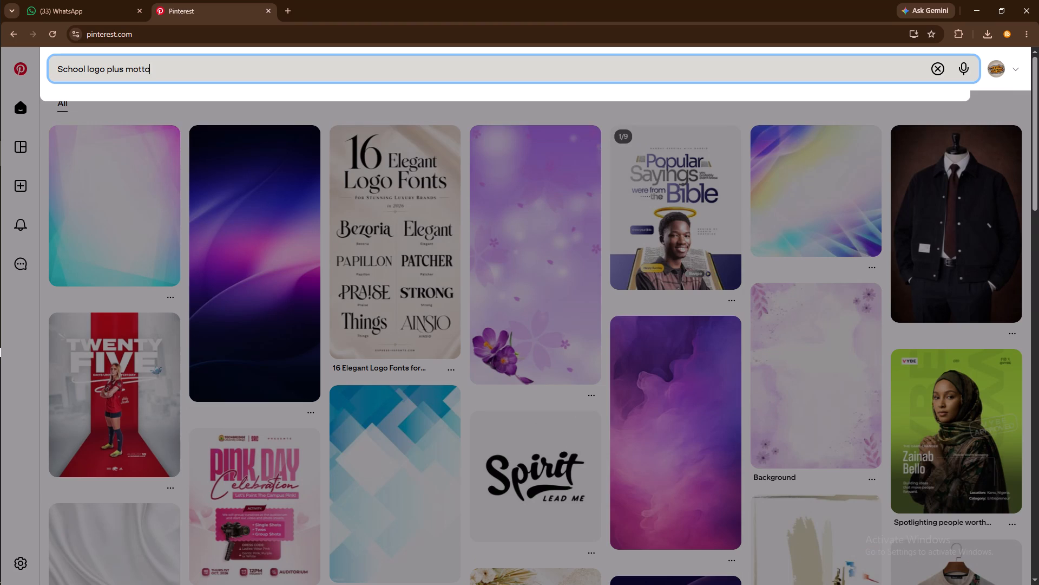
{"action": "key", "text": "Return"}
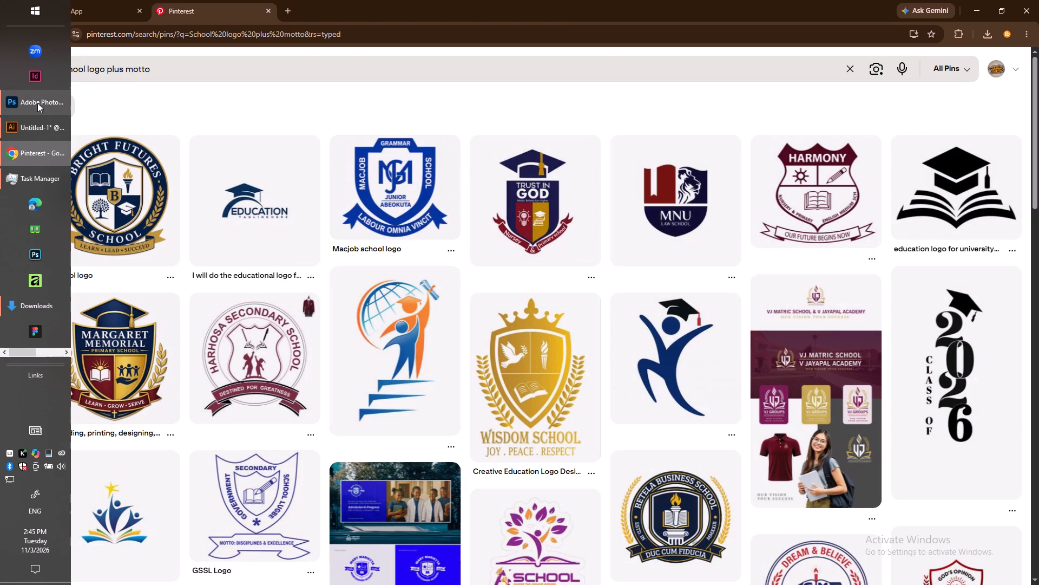
Switch back to Illustrator and insert "Motto: " in front of the tagline "Growing with purpose".
{"action": "left_click", "coordinate": [31, 132]}
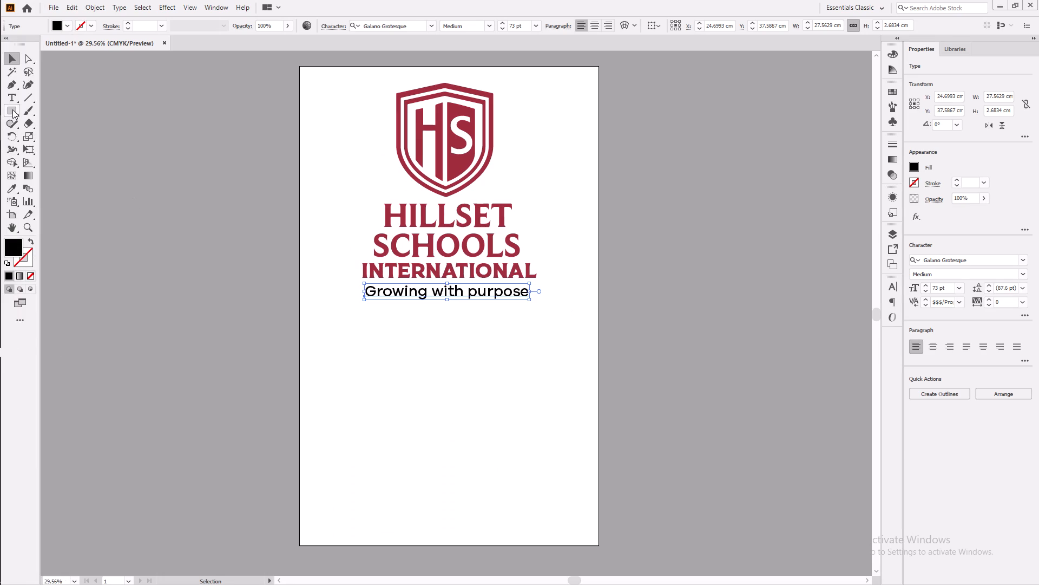
{"action": "left_click", "coordinate": [12, 97]}
{"action": "left_click", "coordinate": [366, 291]}
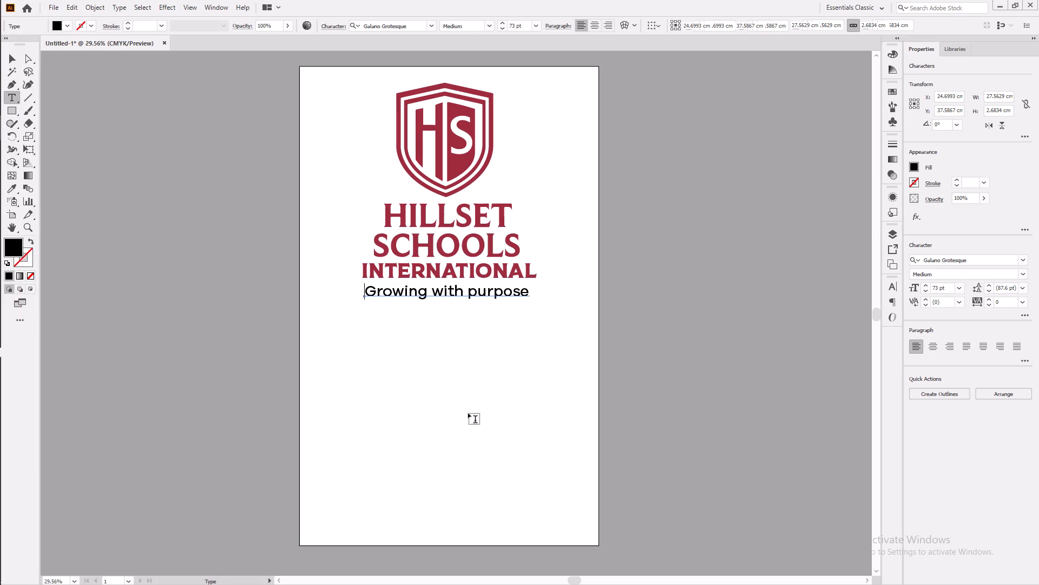
{"action": "type", "text": "Motto"}
{"action": "type", "text": ":"}
{"action": "key", "text": "space"}
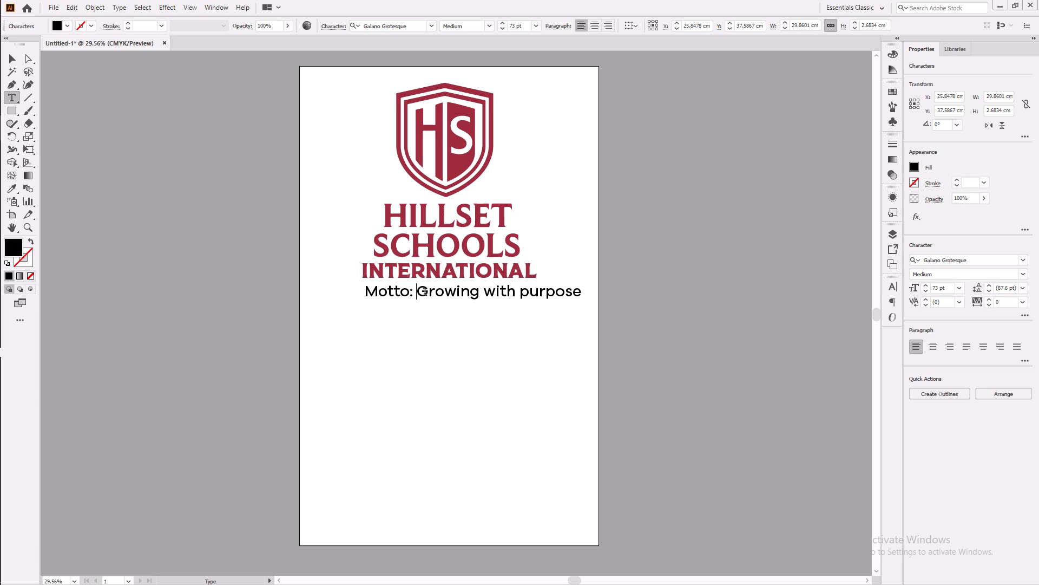
Set only the word "Motto:" in the tagline to the Bold font style.
{"action": "left_click_drag", "start_coordinate": [418, 290], "coordinate": [591, 291]}
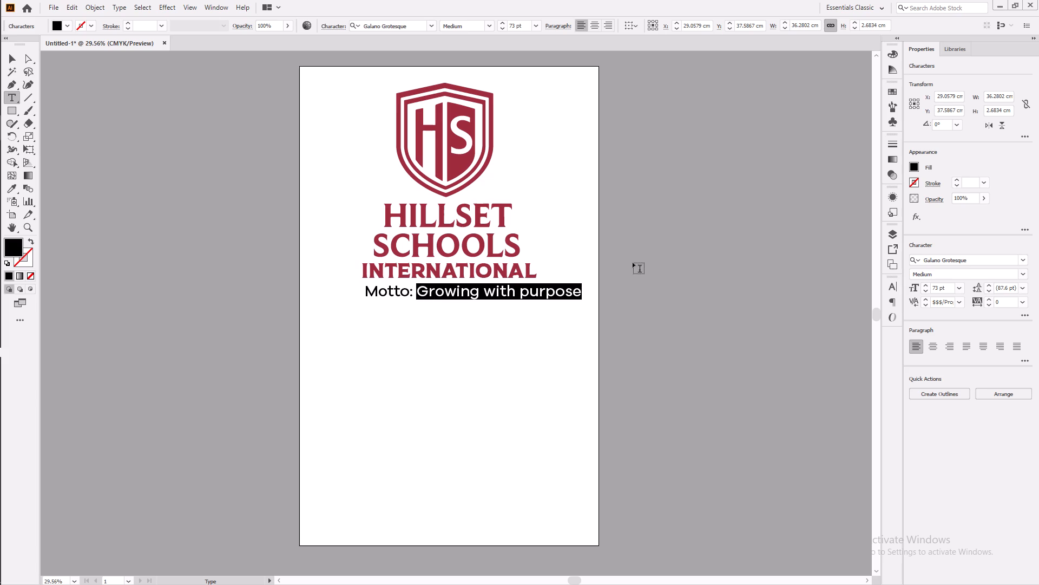
{"action": "left_click_drag", "start_coordinate": [415, 292], "coordinate": [341, 297]}
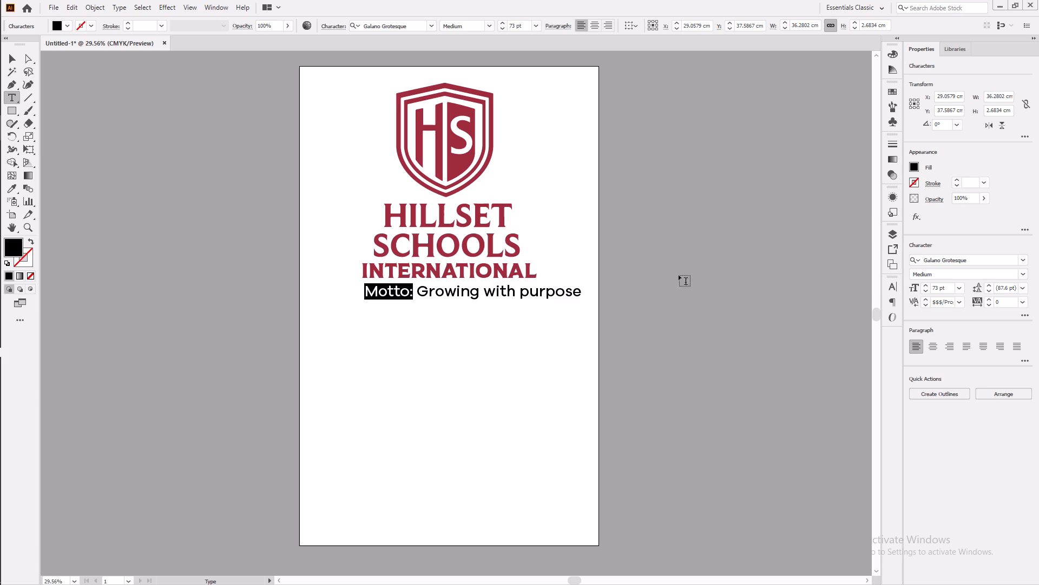
{"action": "left_click", "coordinate": [1023, 277]}
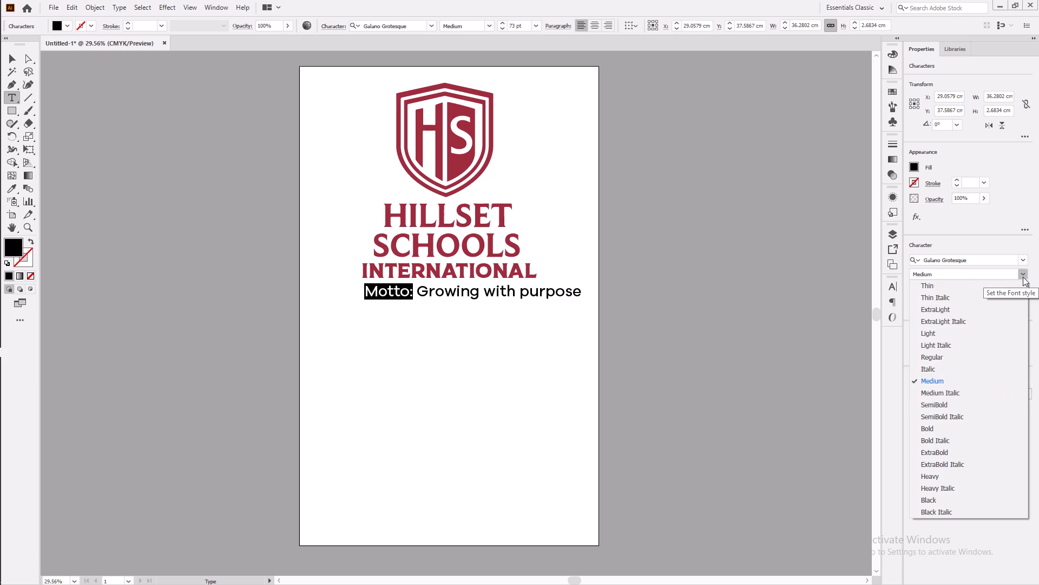
{"action": "left_click", "coordinate": [975, 424]}
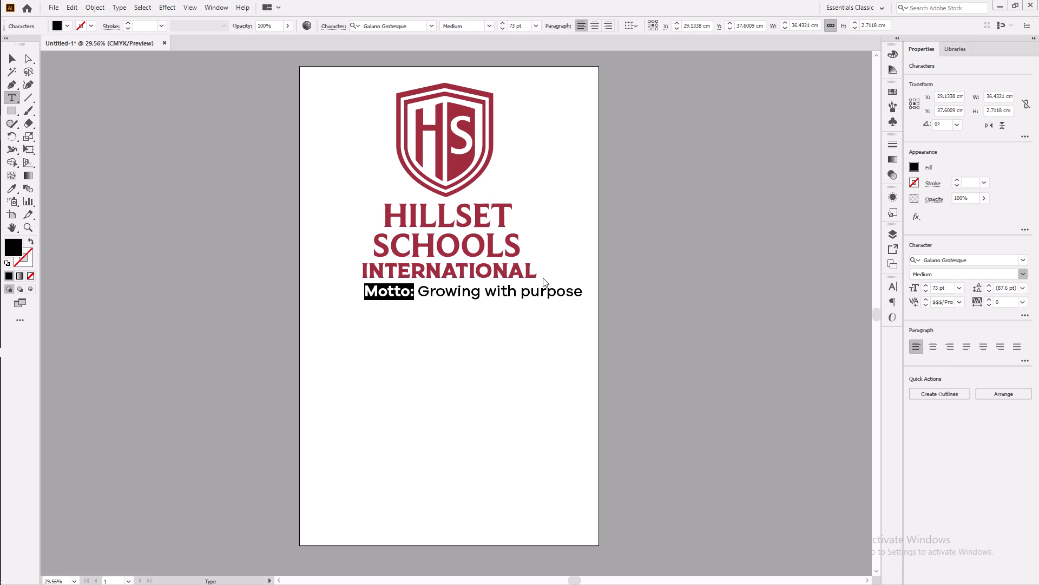
Move the motto line left and slightly down beneath INTERNATIONAL, to about X 24.4 cm, Y 38.4 cm.
{"action": "left_click", "coordinate": [14, 56]}
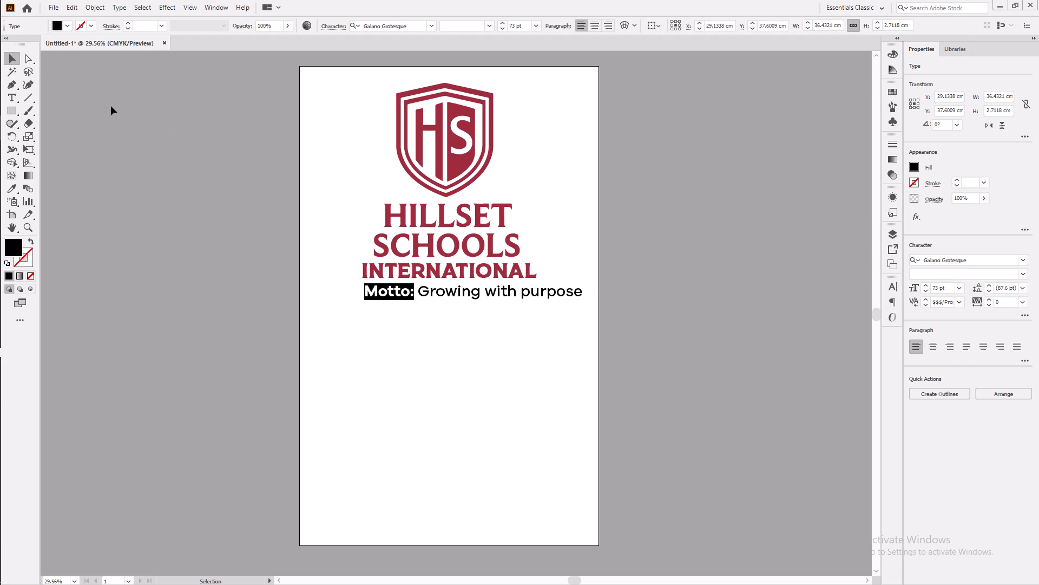
{"action": "left_click_drag", "start_coordinate": [480, 293], "coordinate": [465, 294]}
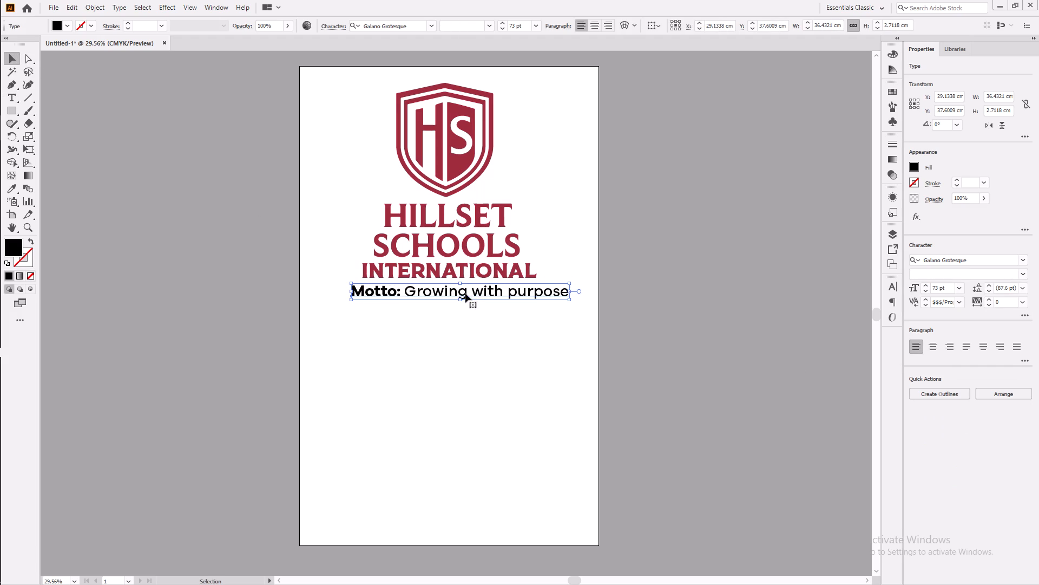
{"action": "left_click", "coordinate": [536, 291]}
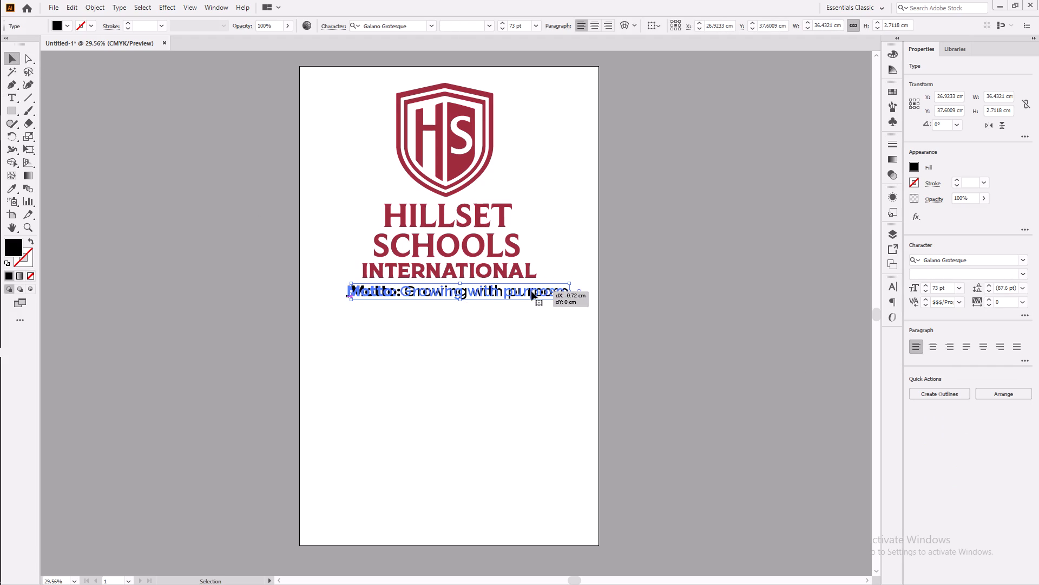
{"action": "left_click_drag", "start_coordinate": [542, 291], "coordinate": [532, 292]}
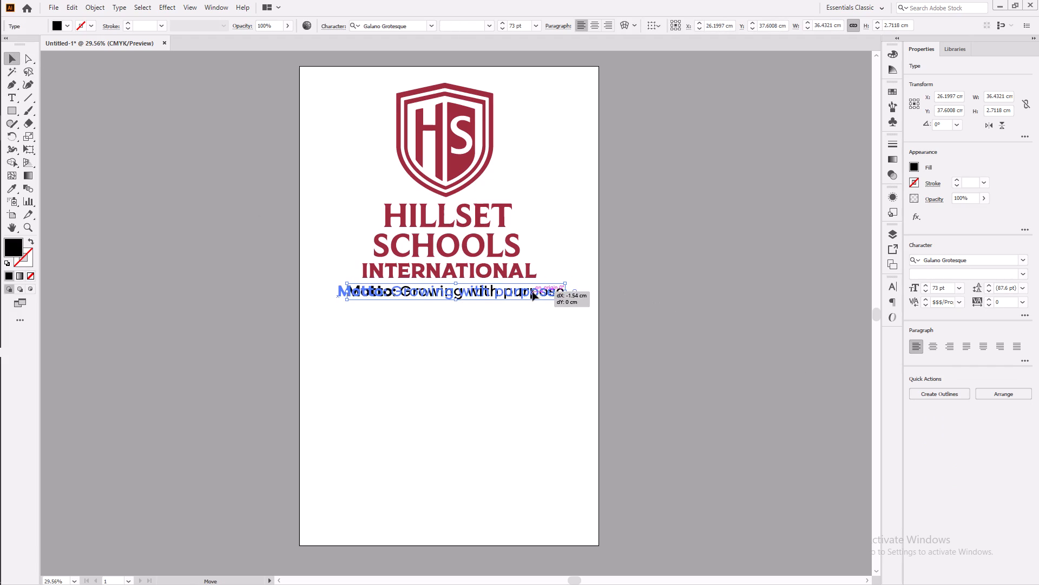
{"action": "left_click_drag", "start_coordinate": [532, 292], "coordinate": [531, 296]}
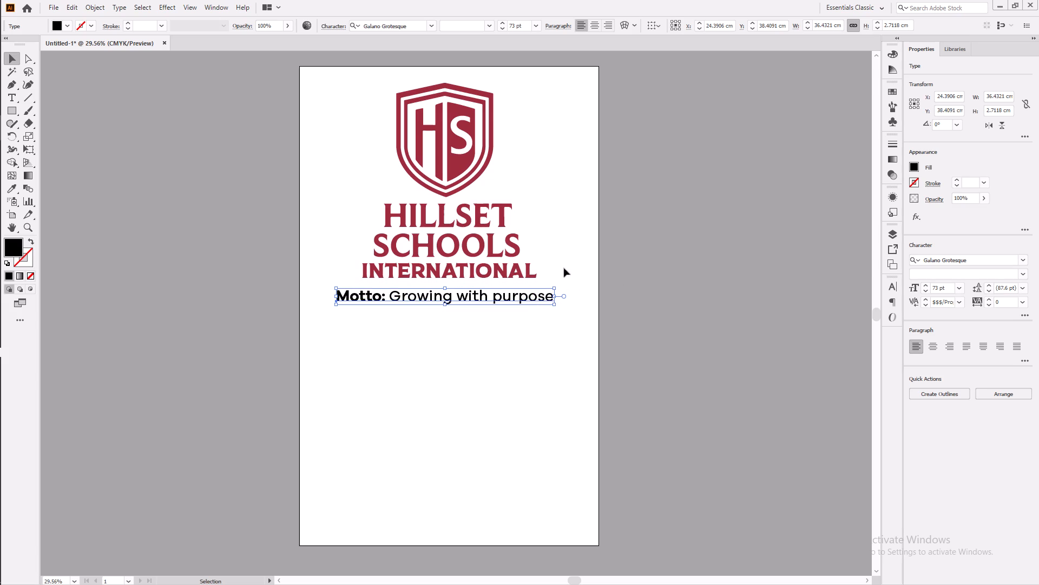
Draw a black rectangle over the motto line across the full artboard width, 50 cm wide and about 5.2 cm high.
{"action": "left_click", "coordinate": [5, 106]}
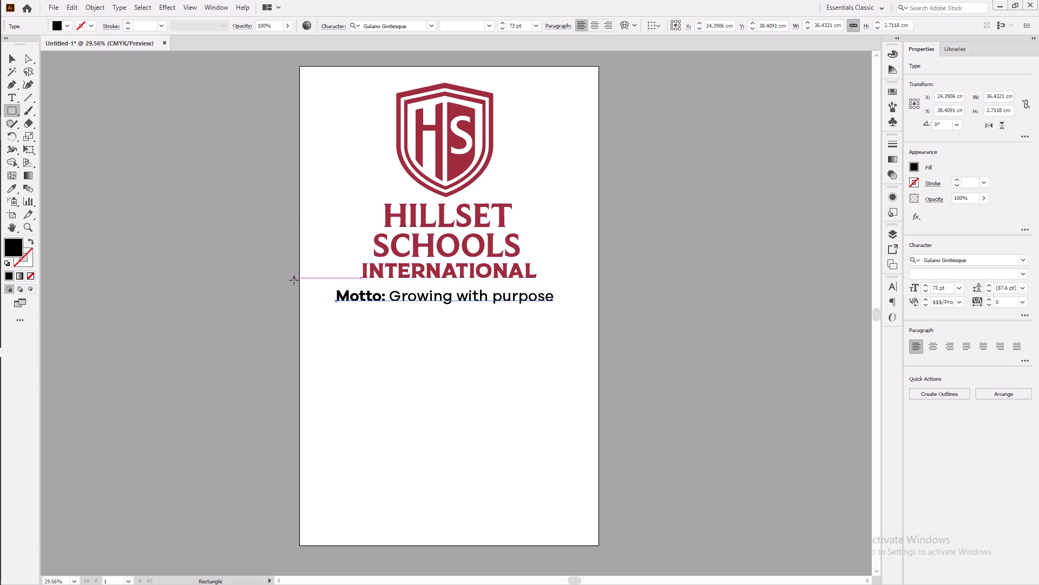
{"action": "left_click_drag", "start_coordinate": [299, 282], "coordinate": [455, 317]}
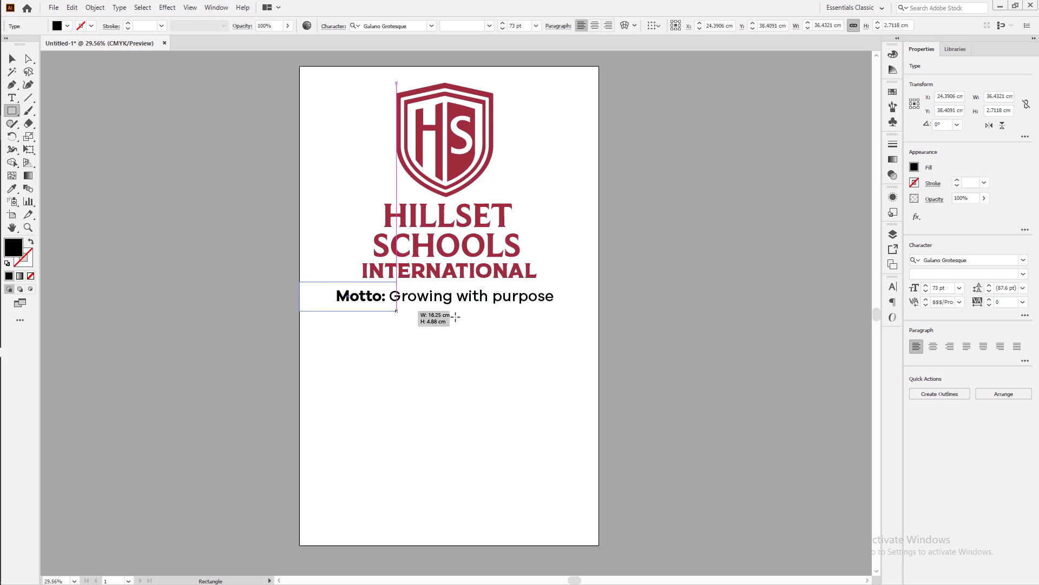
{"action": "left_click_drag", "start_coordinate": [455, 317], "coordinate": [599, 313]}
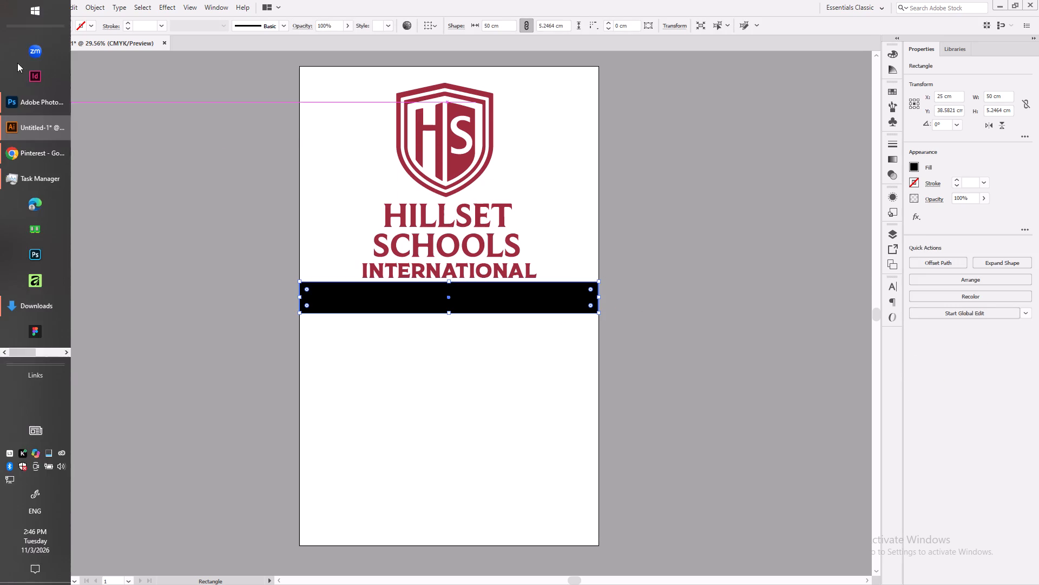
Send the black rectangle to the back, behind the motto text.
{"action": "left_click", "coordinate": [12, 55]}
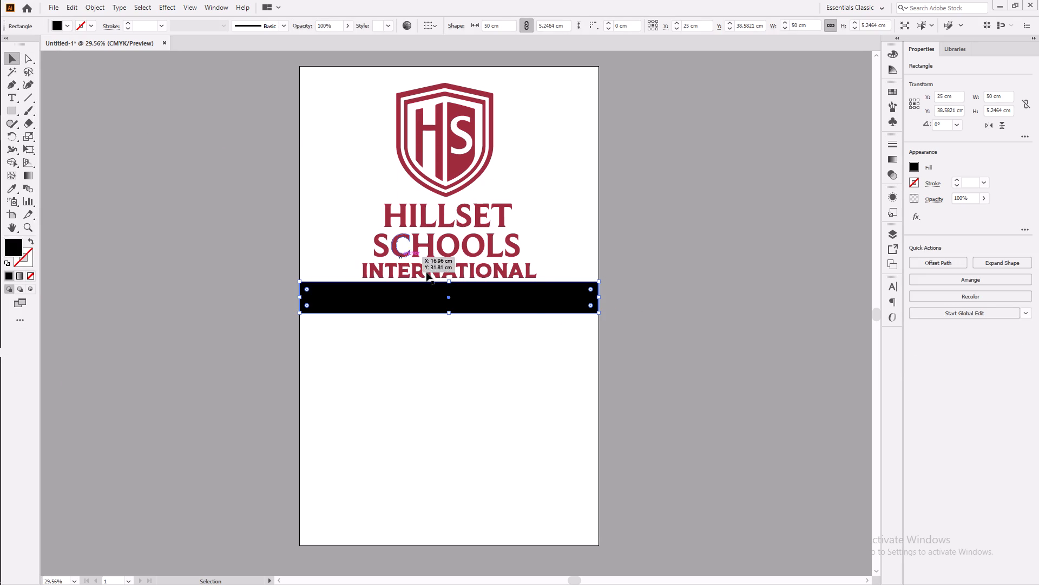
{"action": "right_click", "coordinate": [426, 286]}
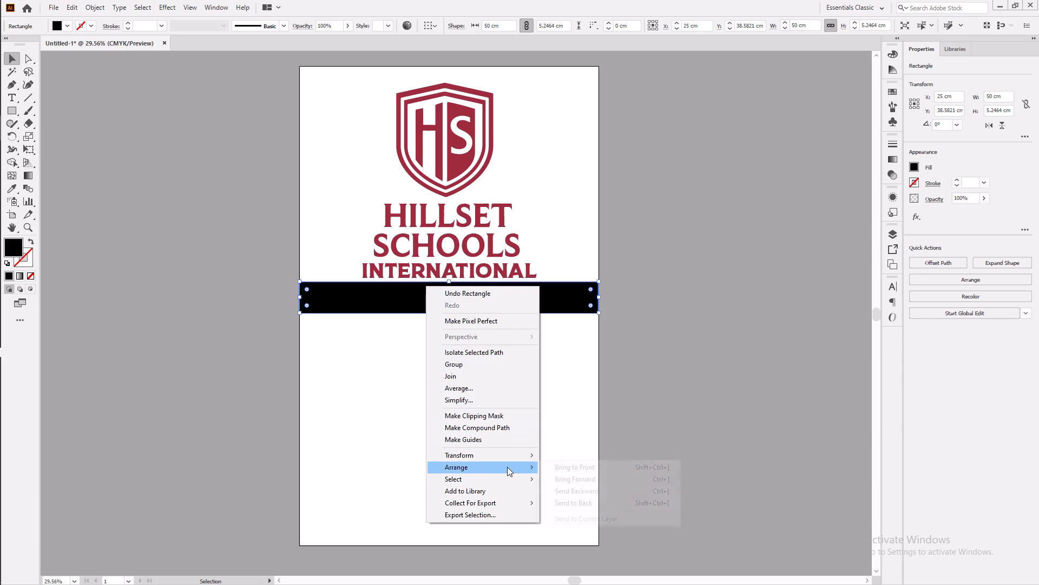
{"action": "left_click", "coordinate": [580, 496]}
{"action": "right_click", "coordinate": [492, 302]}
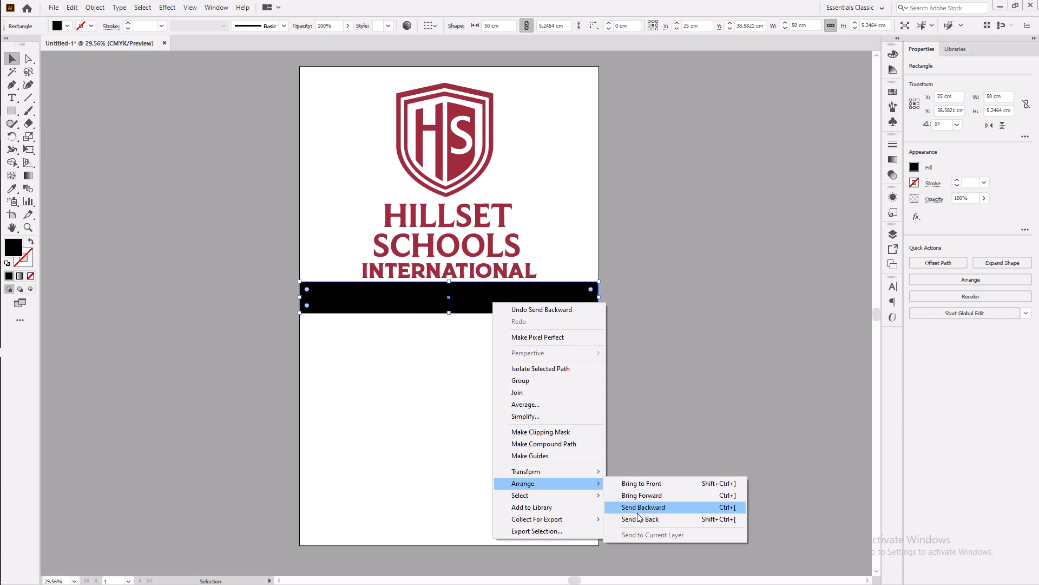
{"action": "left_click", "coordinate": [637, 518]}
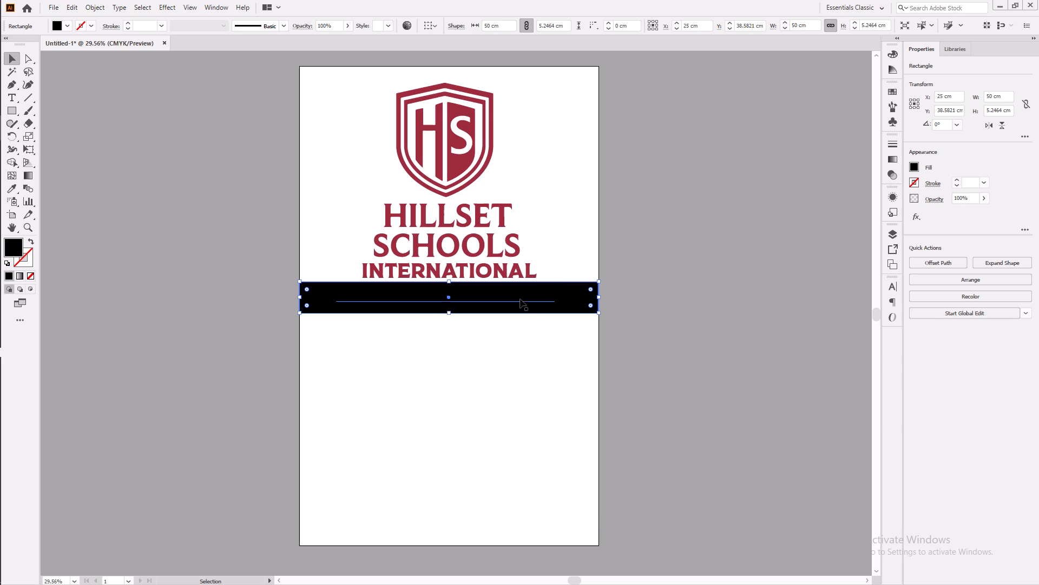
Colour the motto text white by sampling the artboard's white background with the Eyedropper.
{"action": "left_click", "coordinate": [519, 298]}
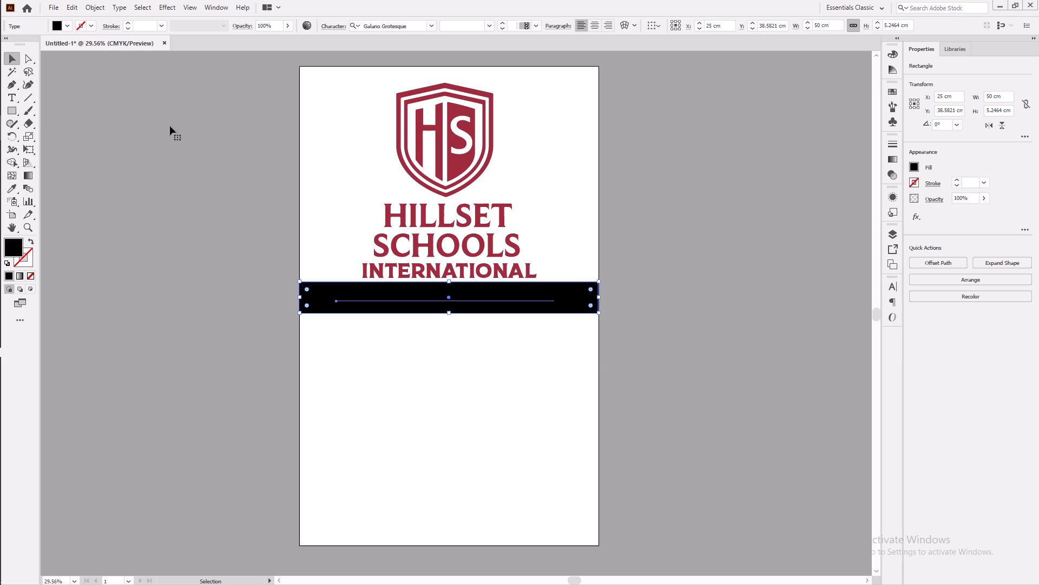
{"action": "left_click", "coordinate": [11, 190]}
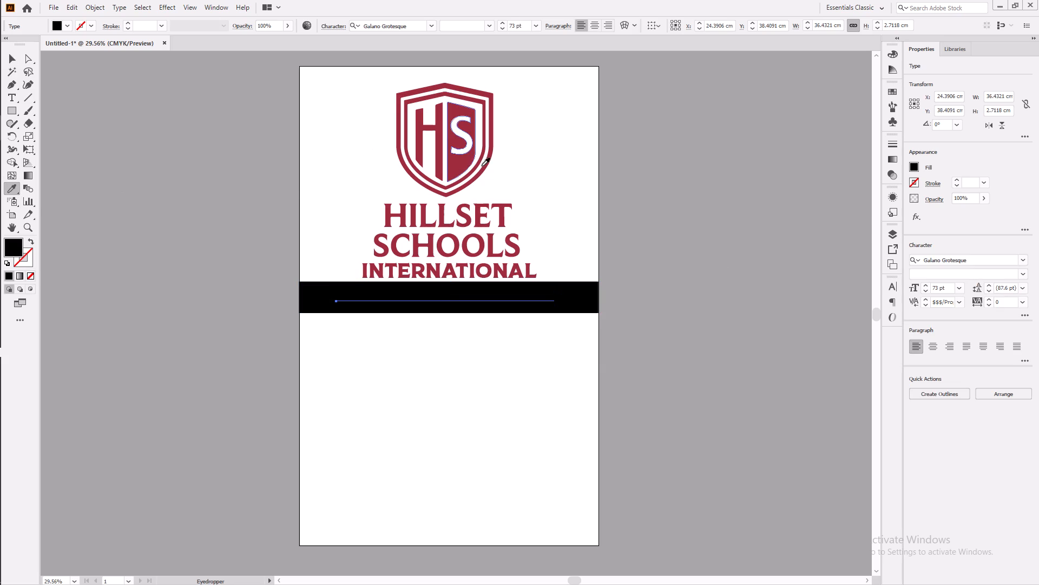
{"action": "left_click", "coordinate": [568, 197]}
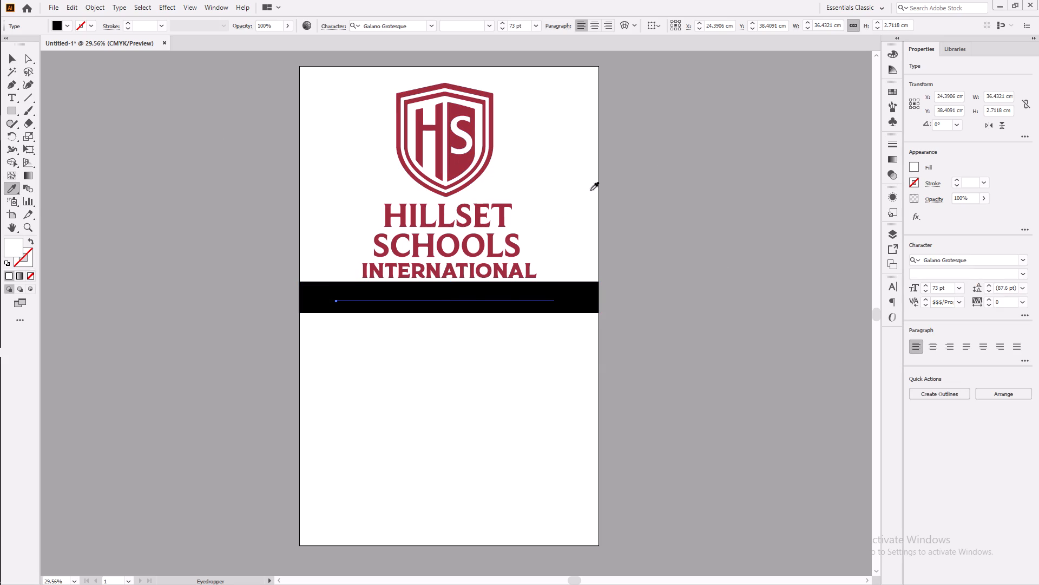
{"action": "left_click", "coordinate": [14, 59]}
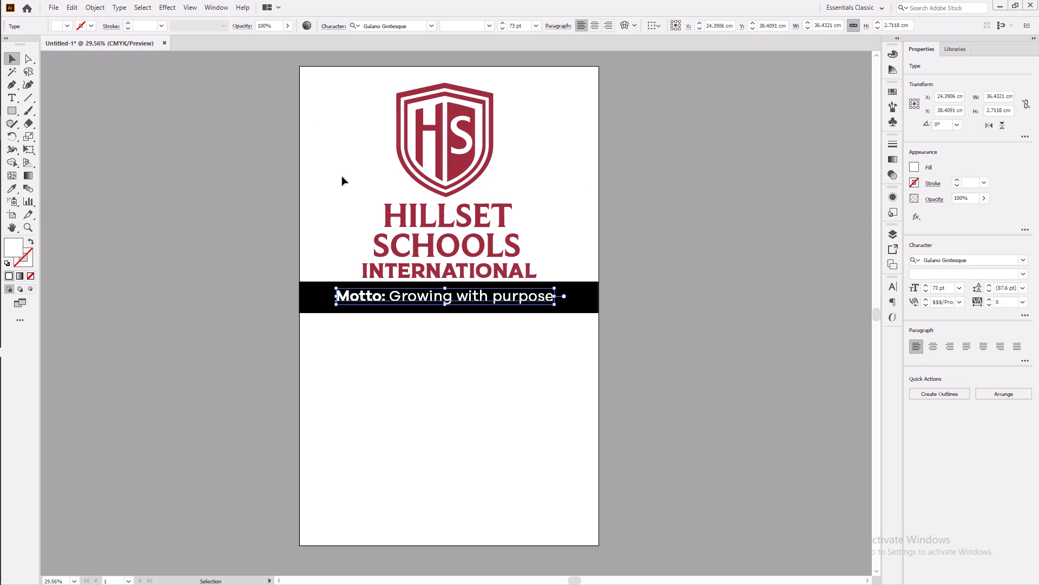
Recolour the black motto rectangle crimson by sampling the shield's fill with the Eyedropper.
{"action": "left_click", "coordinate": [584, 306]}
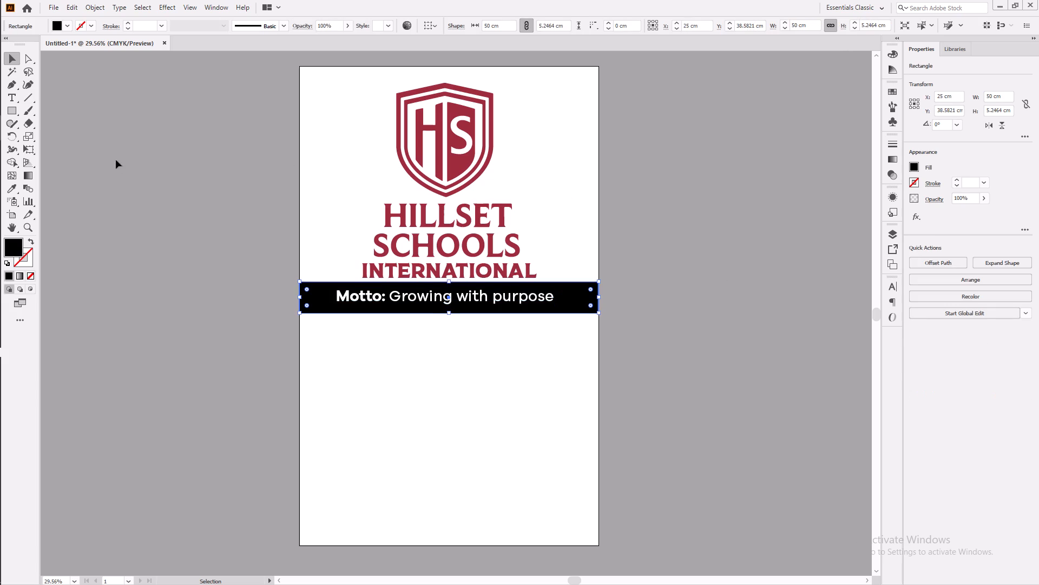
{"action": "left_click", "coordinate": [9, 187]}
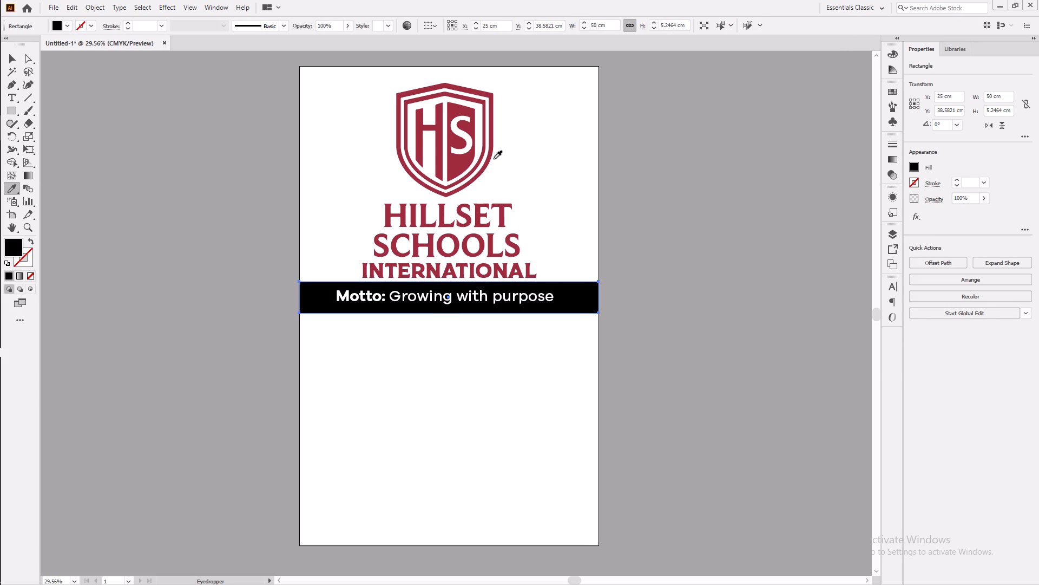
{"action": "left_click", "coordinate": [459, 166]}
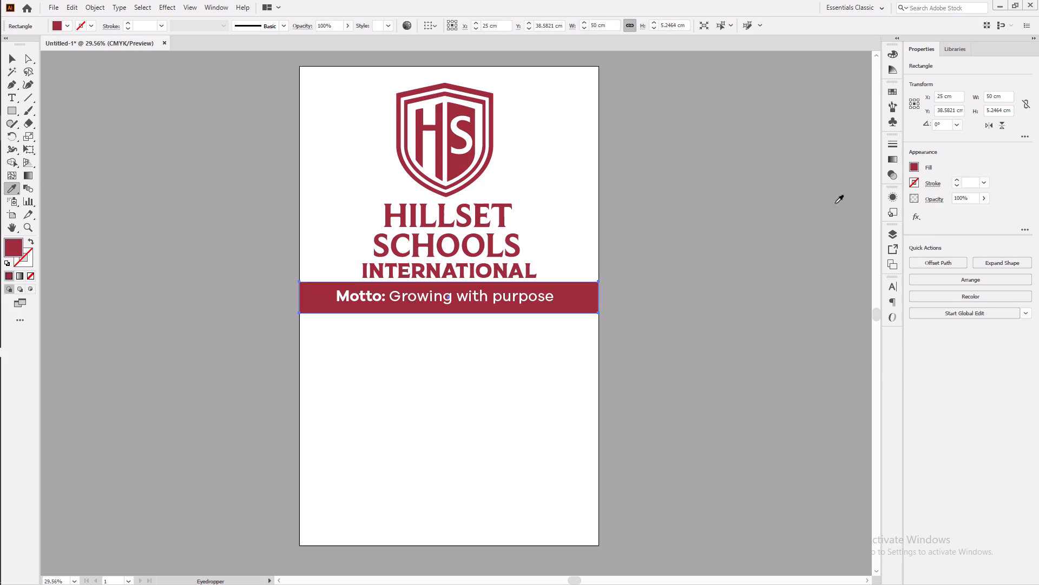
{"action": "left_click", "coordinate": [12, 54]}
{"action": "left_click", "coordinate": [110, 160]}
Scale the shield and three name lines down together to about 27.5 cm wide and 31 cm high, keeping their top edge in place.
{"action": "left_click_drag", "start_coordinate": [303, 94], "coordinate": [367, 114]}
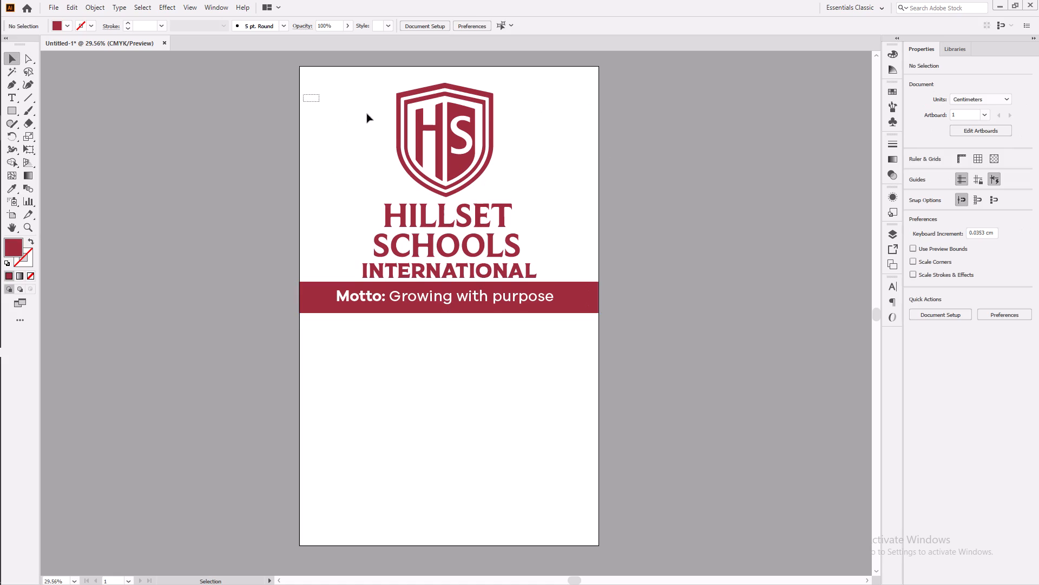
{"action": "left_click_drag", "start_coordinate": [367, 114], "coordinate": [561, 268]}
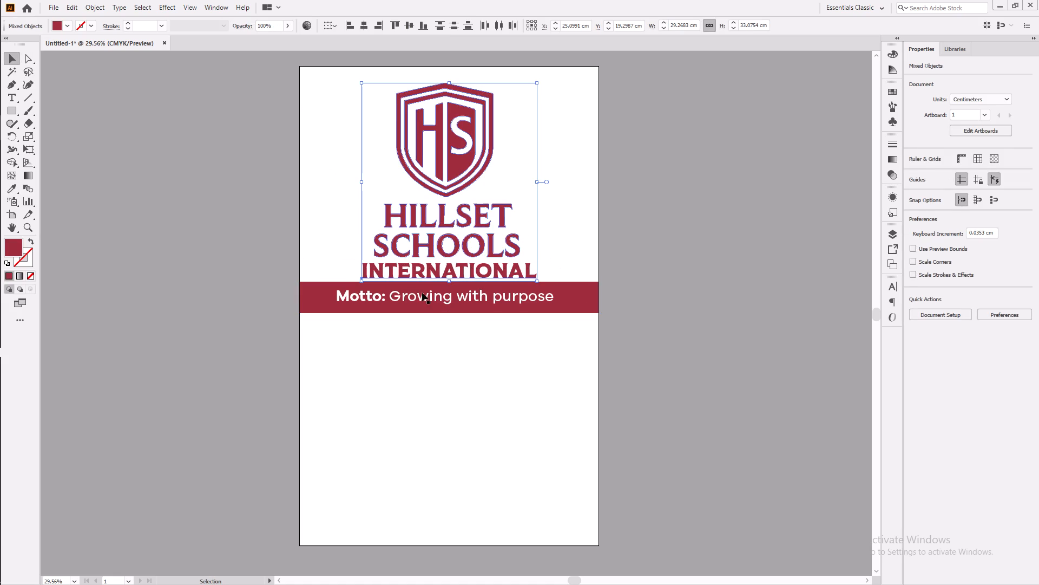
{"action": "left_click_drag", "start_coordinate": [449, 281], "coordinate": [448, 269], "text": "shift"}
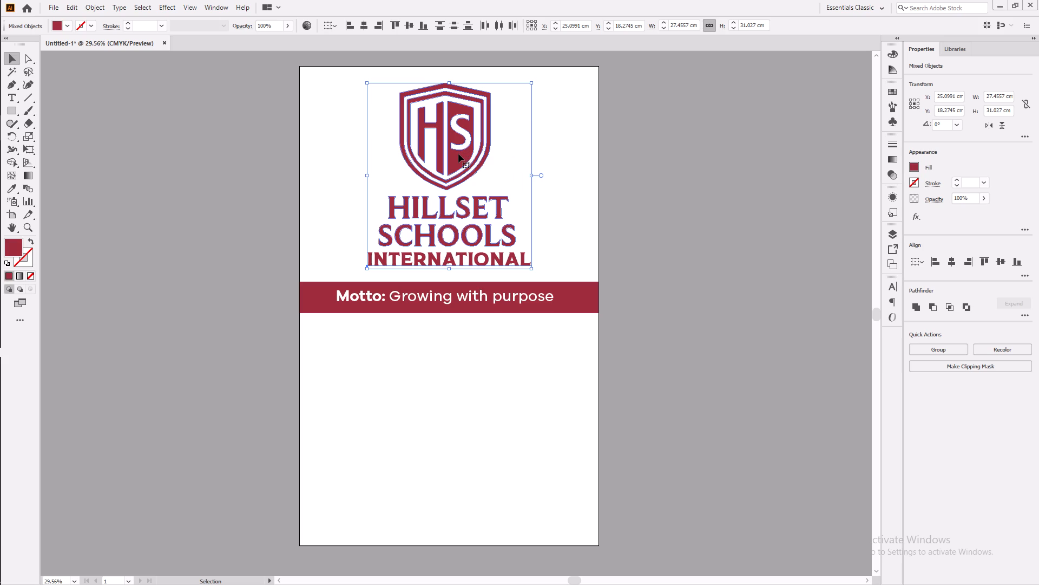
Align the shield and the three name lines to one another on their horizontal centres.
{"action": "left_click", "coordinate": [362, 25]}
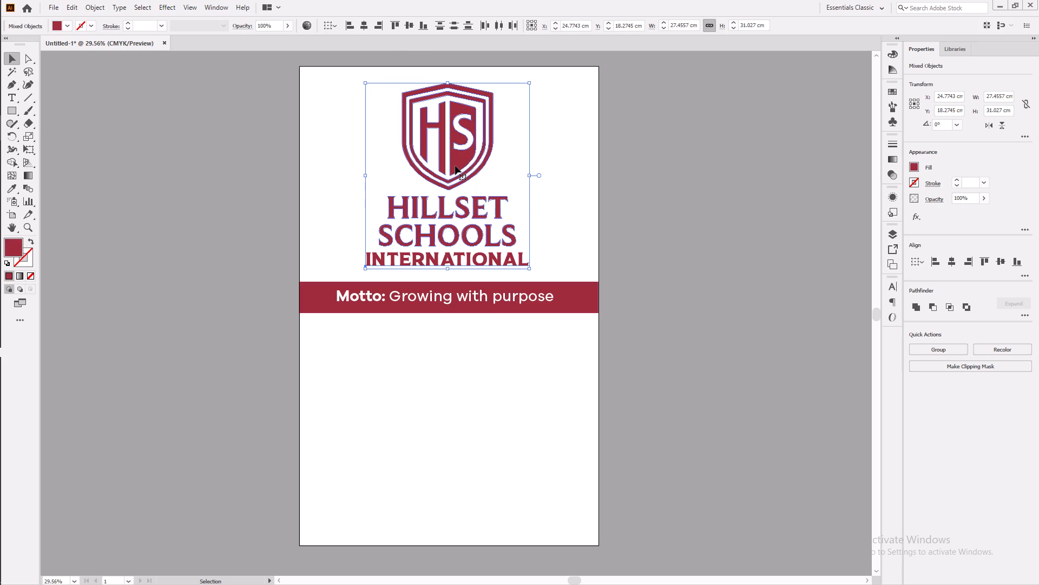
{"action": "left_click", "coordinate": [627, 187]}
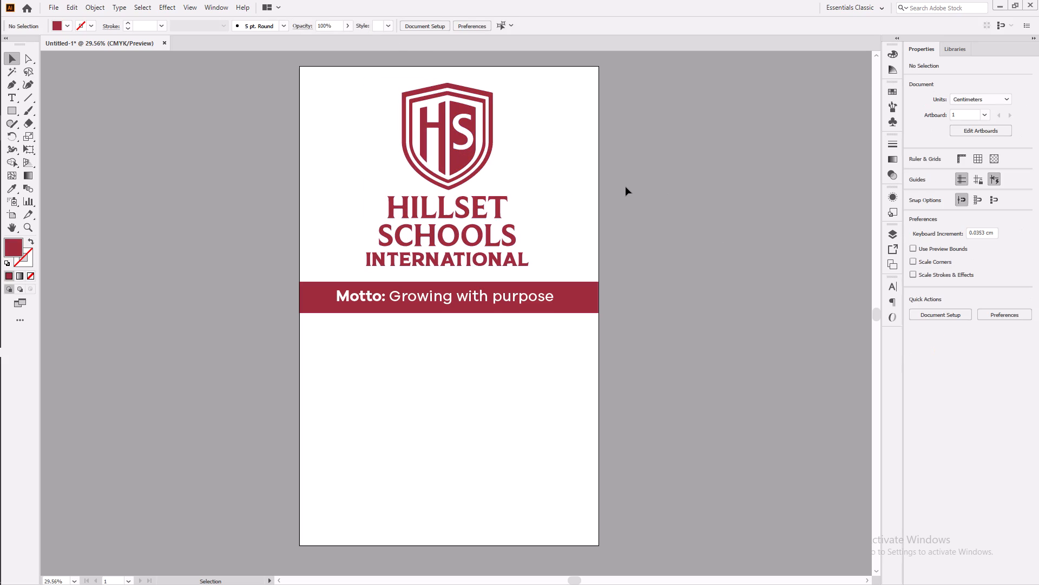
Change the font of the INTERNATIONAL line to Majesty Black.
{"action": "left_click", "coordinate": [479, 258]}
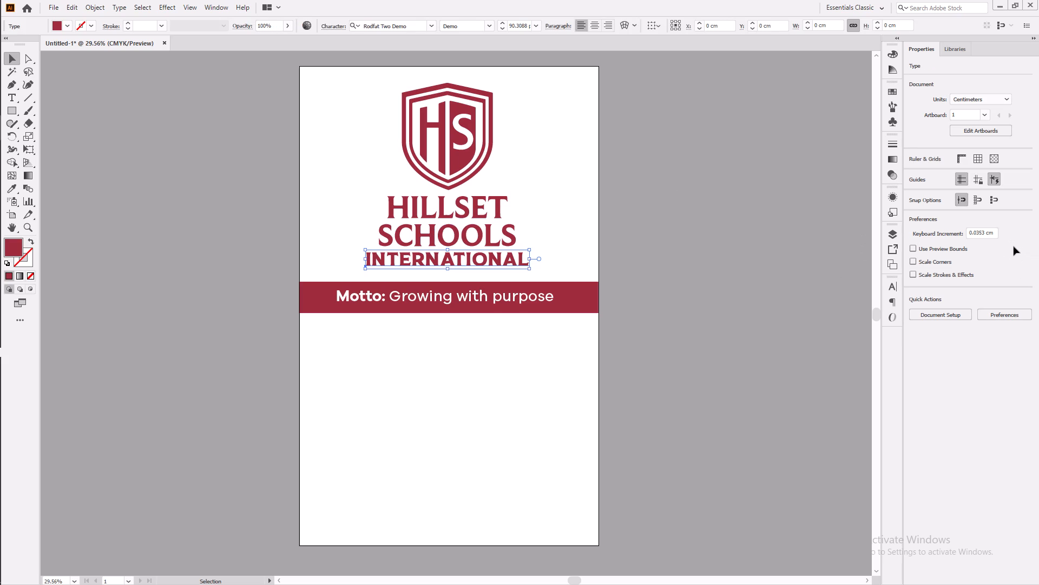
{"action": "left_click", "coordinate": [982, 257]}
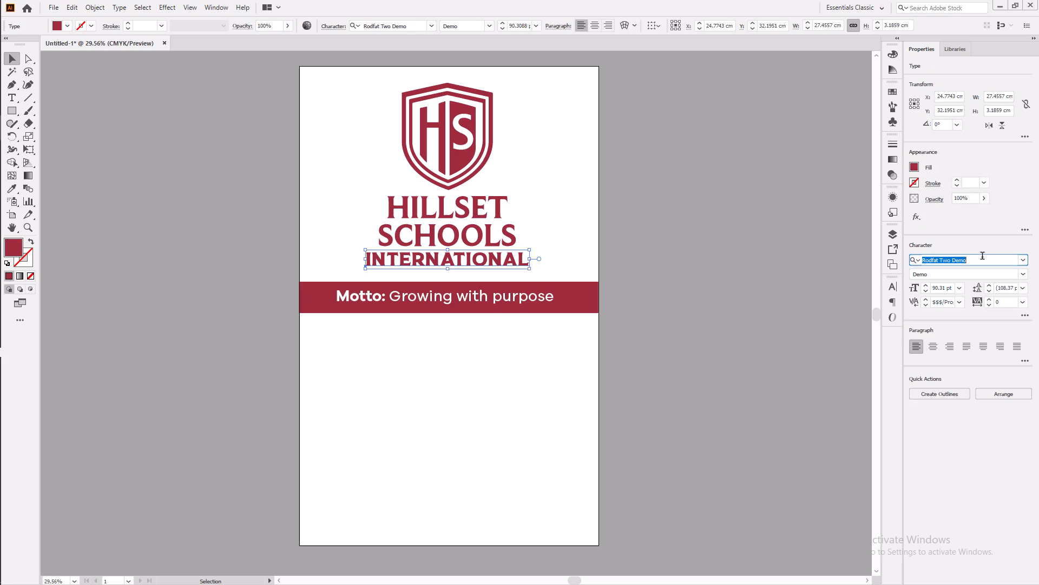
{"action": "type", "text": "maje"}
{"action": "type", "text": "cty"}
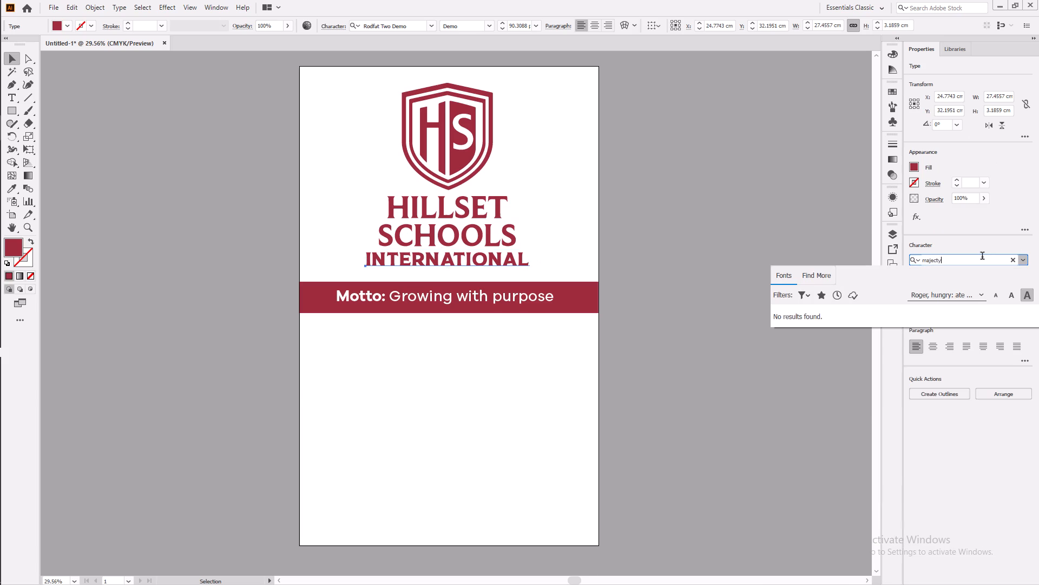
{"action": "left_click", "coordinate": [937, 259]}
{"action": "key", "text": "BackSpace"}
{"action": "key", "text": "s"}
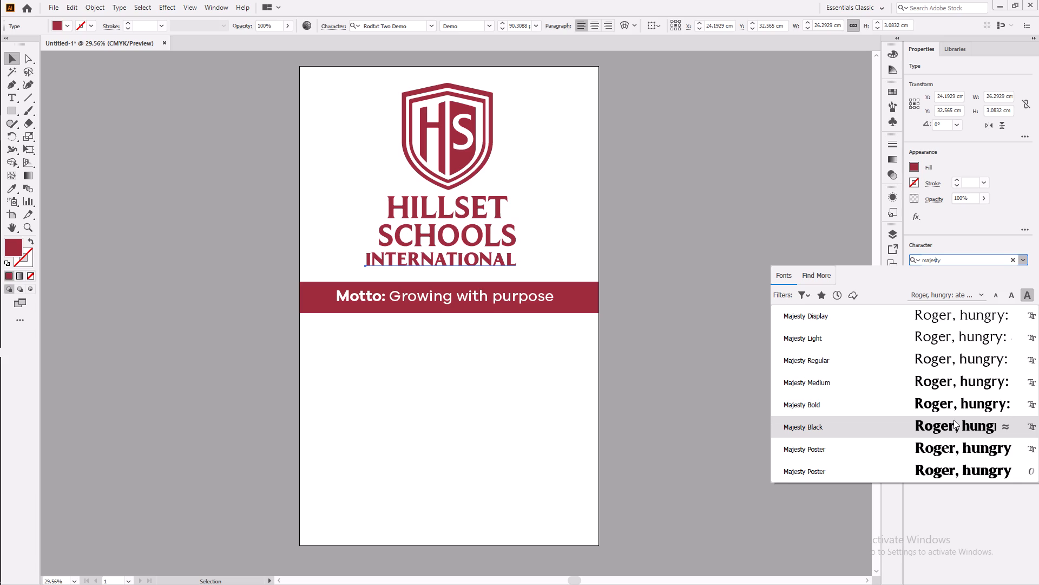
{"action": "left_click", "coordinate": [953, 420]}
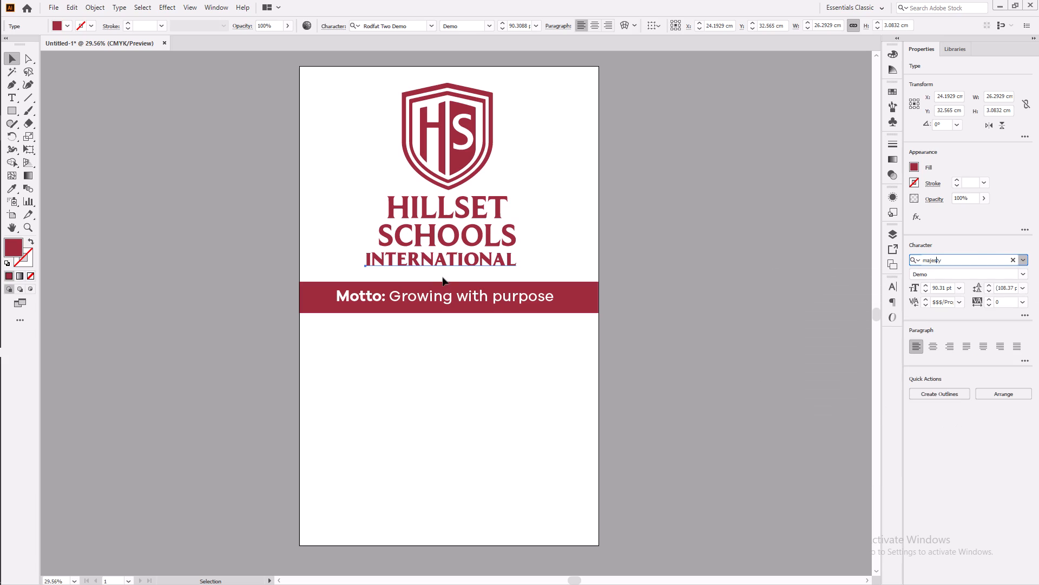
Shift the INTERNATIONAL line slightly right to re-centre it beneath SCHOOLS, at about X 24.8 cm.
{"action": "left_click_drag", "start_coordinate": [463, 260], "coordinate": [469, 260]}
{"action": "left_click", "coordinate": [707, 265]}
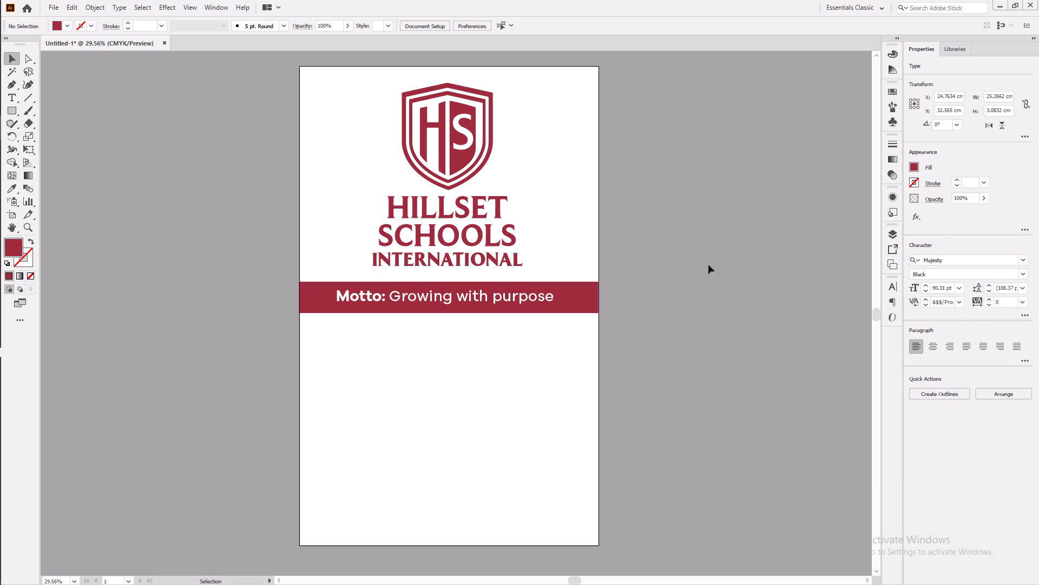
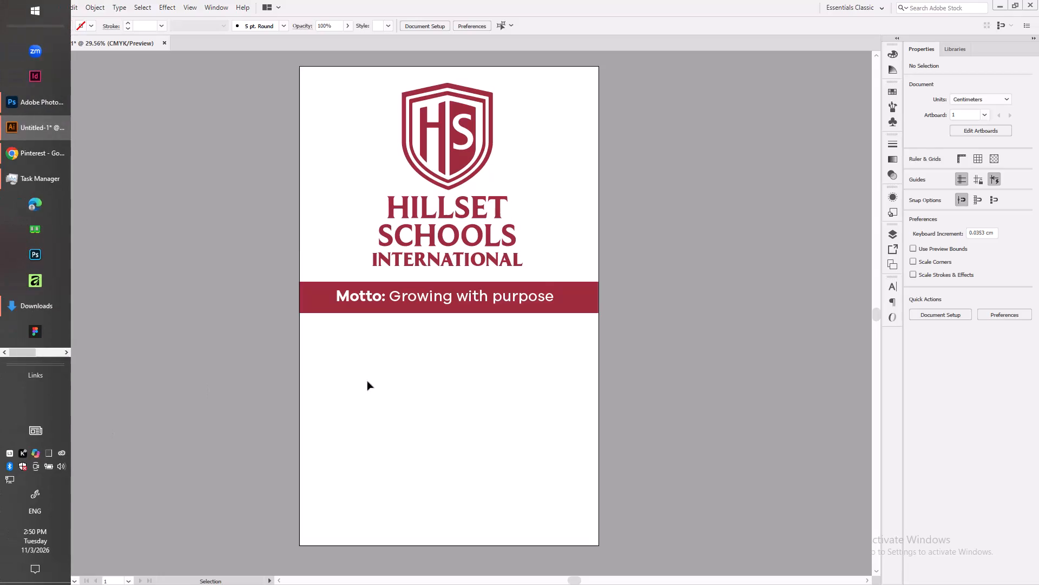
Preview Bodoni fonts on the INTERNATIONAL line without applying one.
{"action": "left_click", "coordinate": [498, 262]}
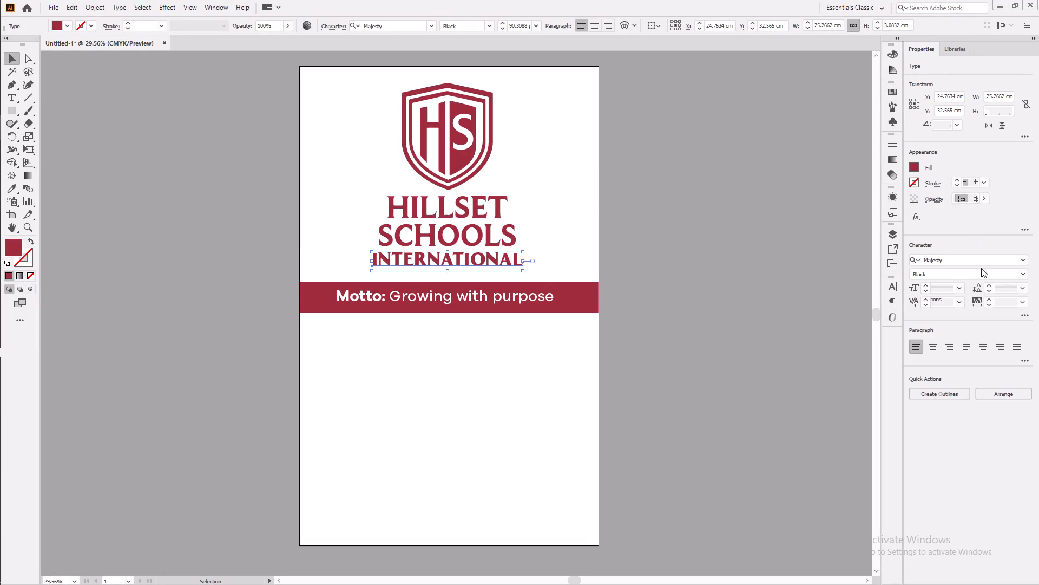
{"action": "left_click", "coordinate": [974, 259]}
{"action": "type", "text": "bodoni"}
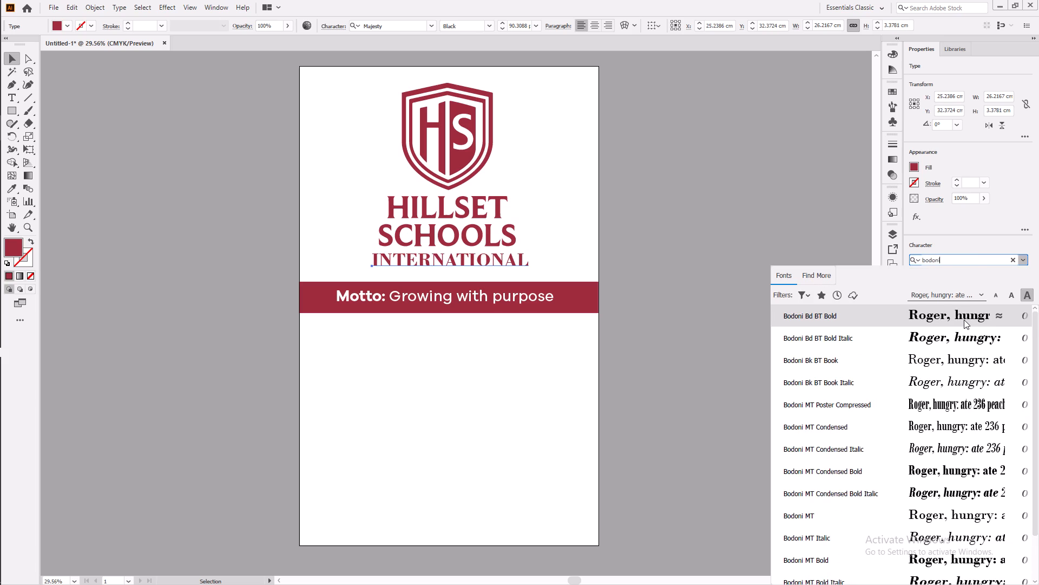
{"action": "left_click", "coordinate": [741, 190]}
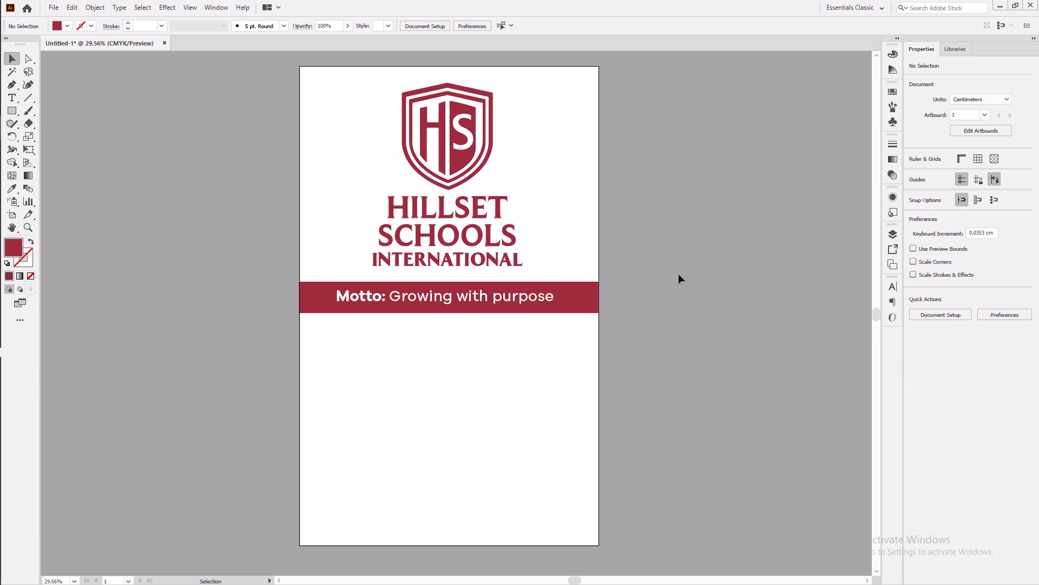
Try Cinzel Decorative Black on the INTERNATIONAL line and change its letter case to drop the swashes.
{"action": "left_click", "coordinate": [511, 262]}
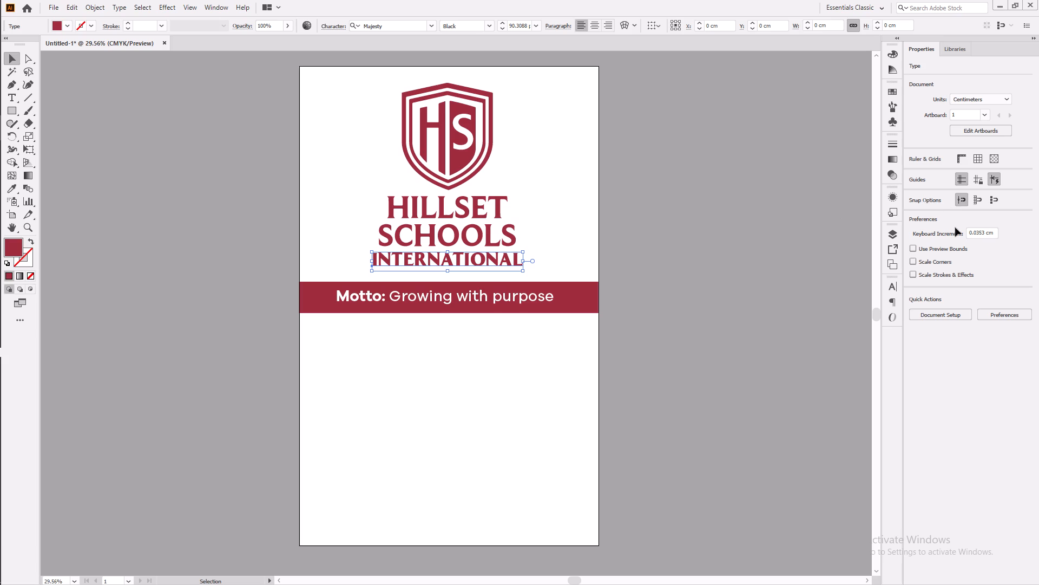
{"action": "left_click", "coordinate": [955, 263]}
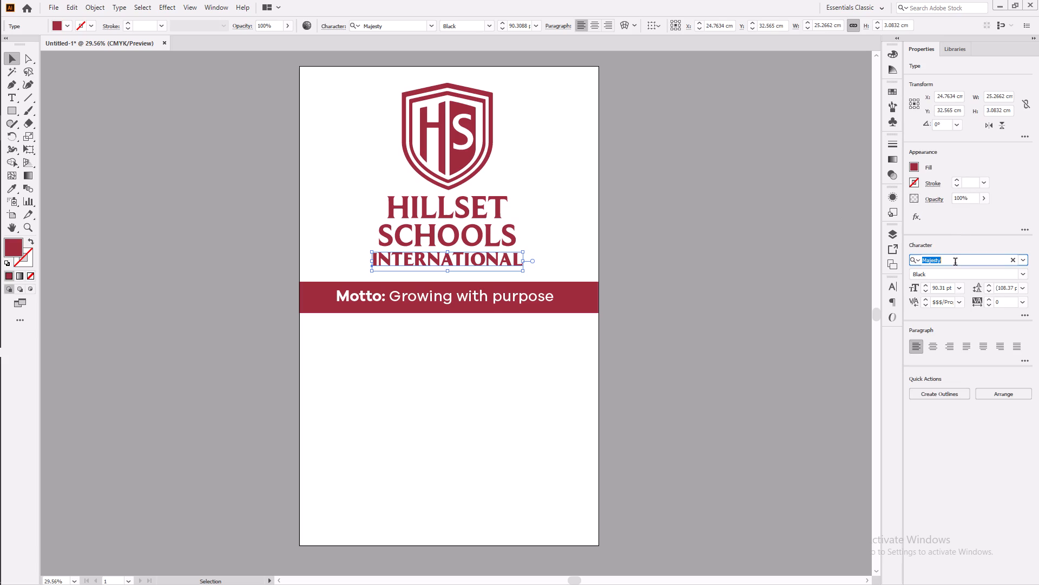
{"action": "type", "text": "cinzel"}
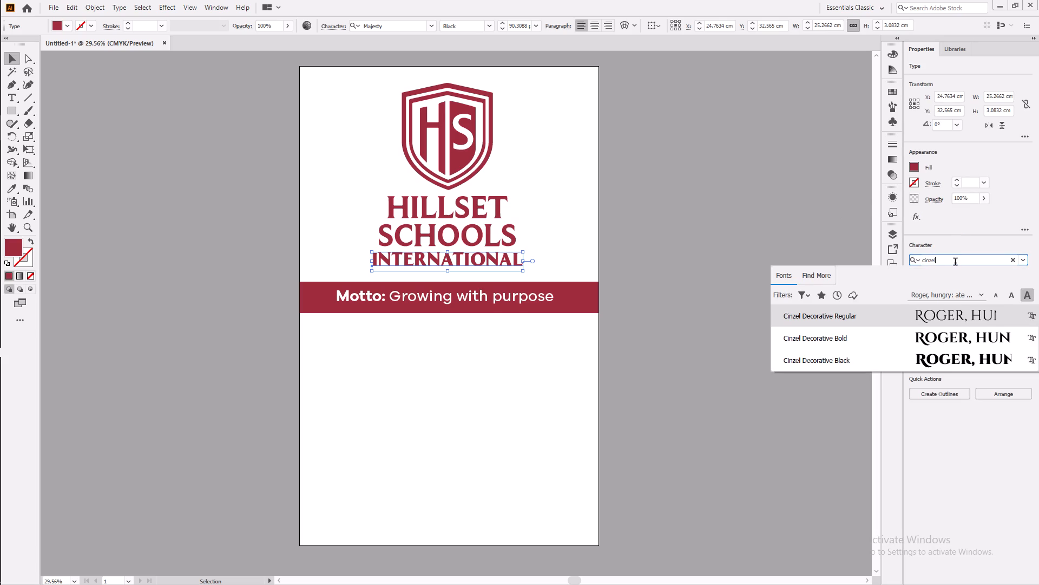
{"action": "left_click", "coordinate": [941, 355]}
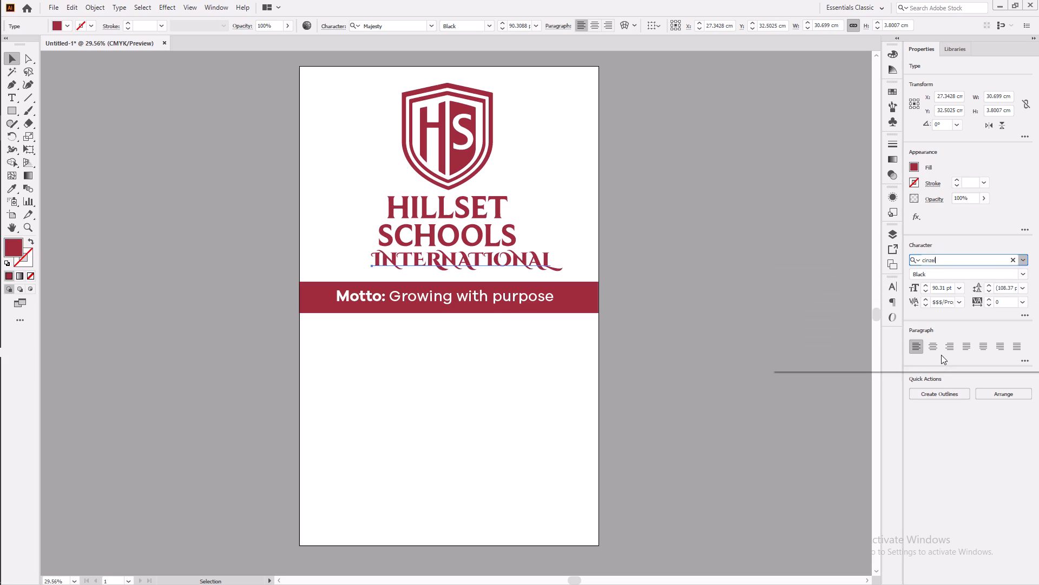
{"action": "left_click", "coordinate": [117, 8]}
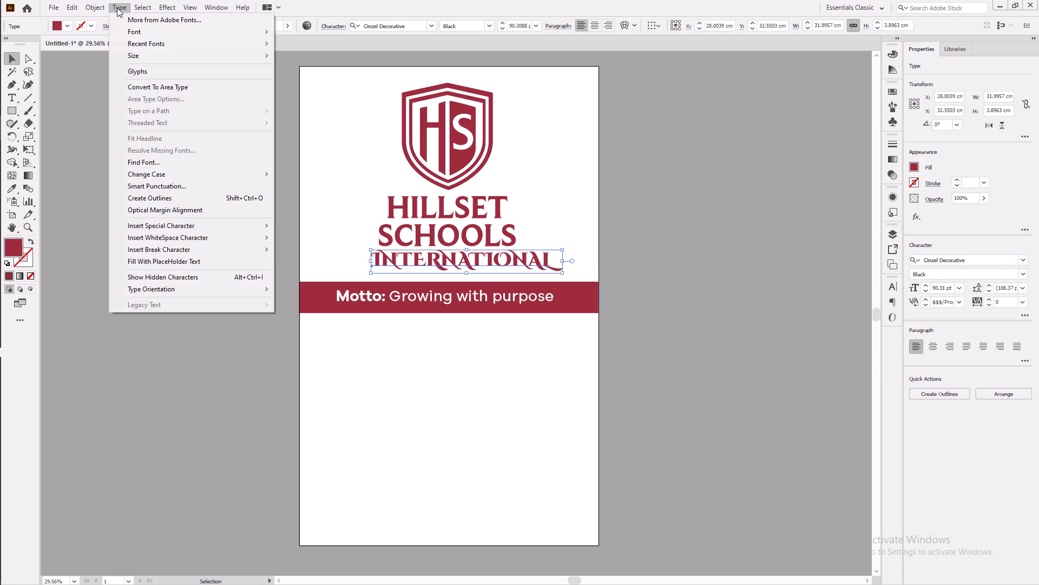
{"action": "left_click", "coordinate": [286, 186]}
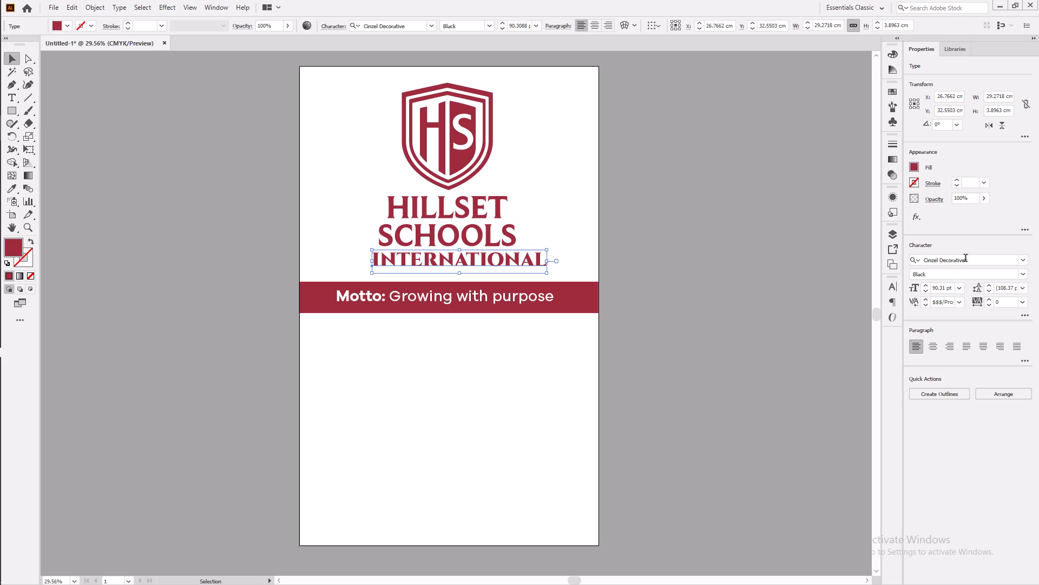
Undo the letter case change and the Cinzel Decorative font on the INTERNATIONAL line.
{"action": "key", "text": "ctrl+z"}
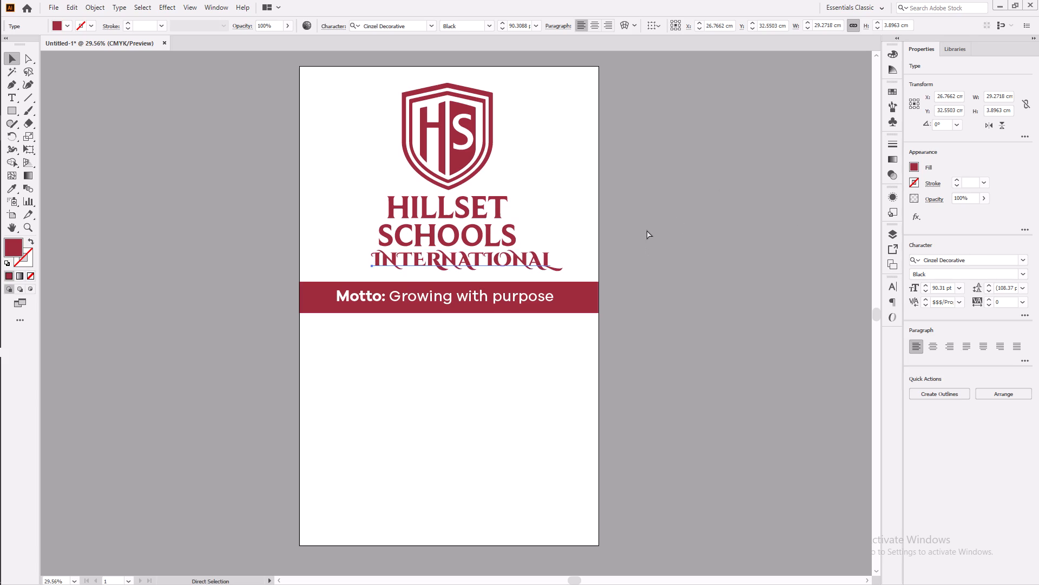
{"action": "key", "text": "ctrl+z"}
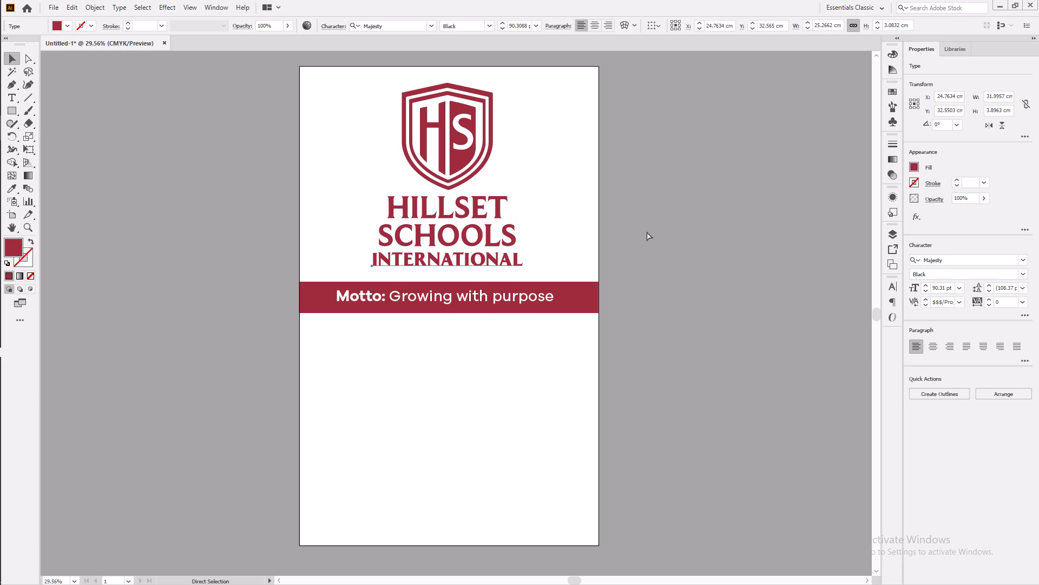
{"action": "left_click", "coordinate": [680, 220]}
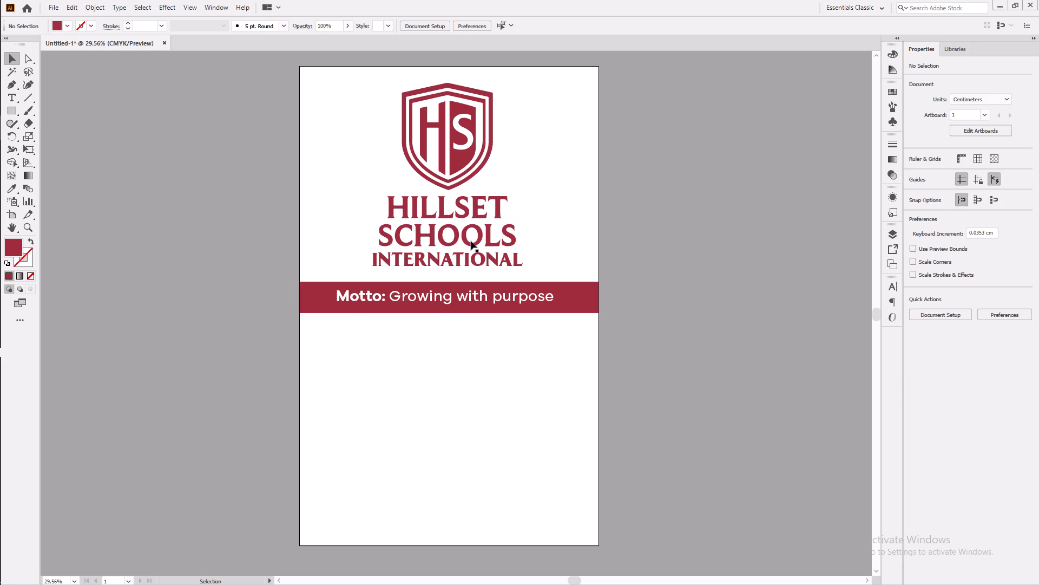
Move the crimson band and its motto text up together, closer beneath INTERNATIONAL, to about Y 37.8 cm.
{"action": "left_click_drag", "start_coordinate": [371, 344], "coordinate": [499, 297]}
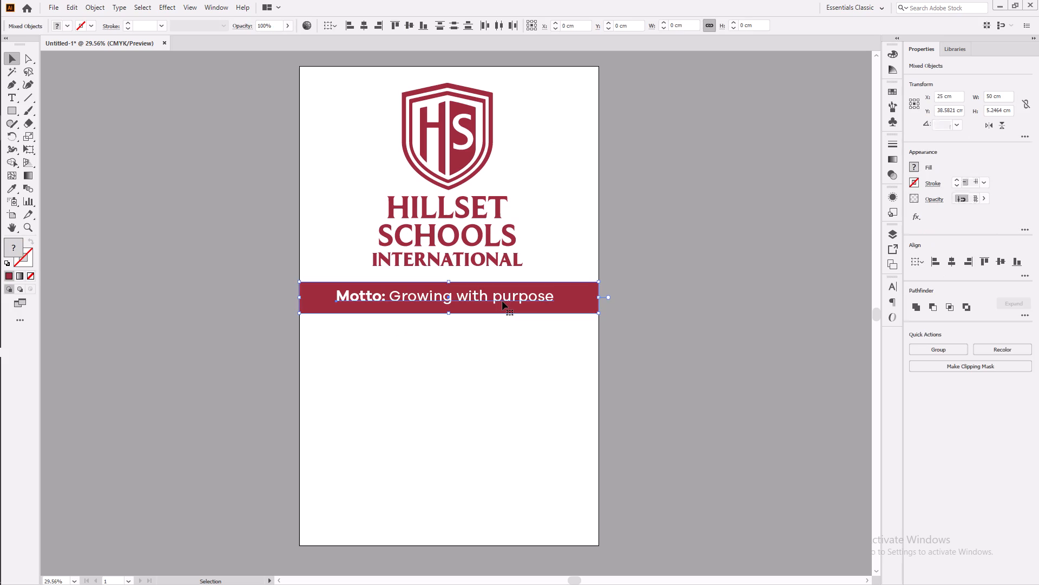
{"action": "key", "text": "Up"}
{"action": "key", "text": "Up"}
{"action": "key", "text": "Up"}
{"action": "key", "text": "Up"}
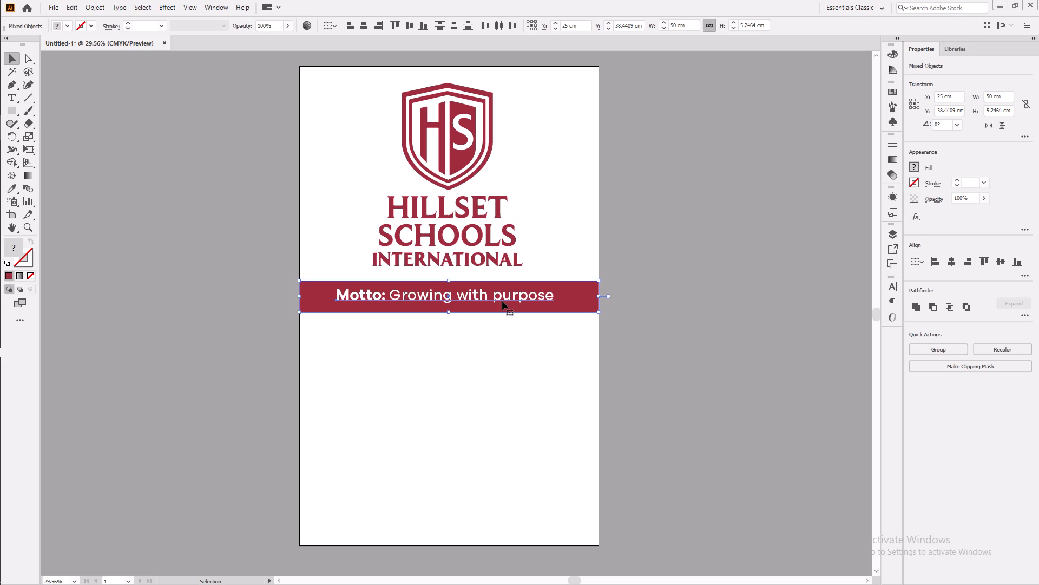
{"action": "key", "text": "Up"}
{"action": "key", "text": "Up"}
{"action": "key", "text": "Up"}
{"action": "key", "text": "Up"}
{"action": "key", "text": "Up"}
{"action": "key", "text": "Up"}
{"action": "key", "text": "Up"}
{"action": "key", "text": "Up"}
{"action": "key", "text": "Up"}
{"action": "key", "text": "Up"}
{"action": "key", "text": "Up"}
{"action": "key", "text": "Up"}
{"action": "key", "text": "Up"}
{"action": "key", "text": "Up"}
{"action": "key", "text": "Up"}
{"action": "key", "text": "Up"}
{"action": "key", "text": "Up"}
{"action": "key", "text": "Up"}
{"action": "key", "text": "Up"}
{"action": "key", "text": "Up"}
{"action": "key", "text": "Up"}
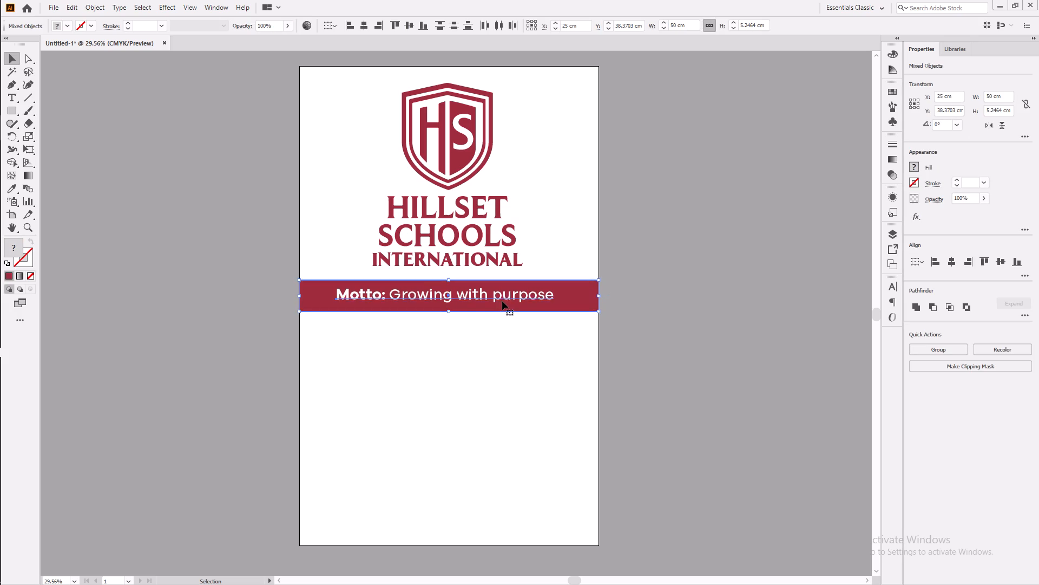
{"action": "key", "text": "Up"}
{"action": "key", "text": "Up"}
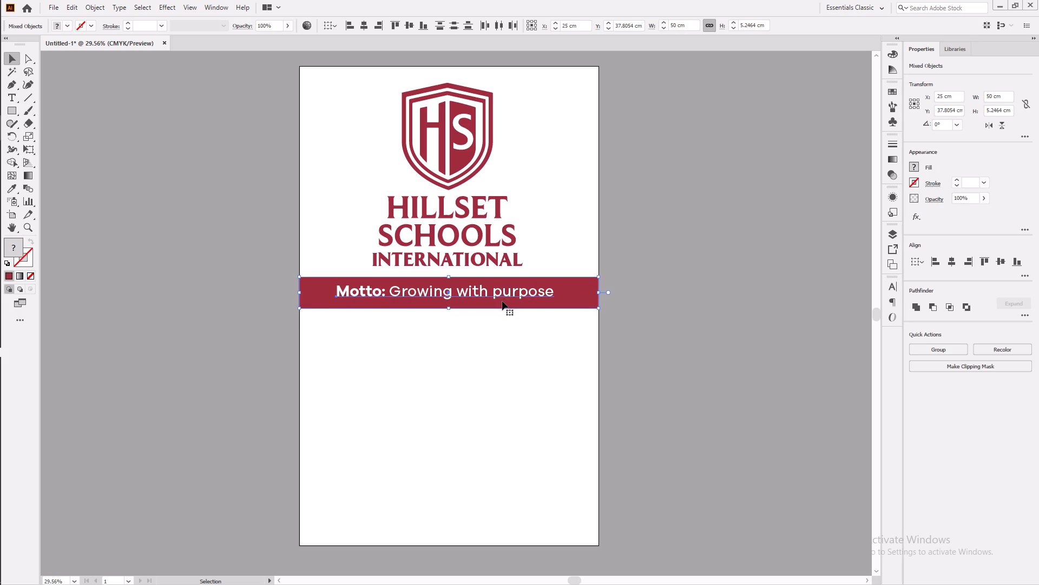
{"action": "left_click", "coordinate": [538, 356]}
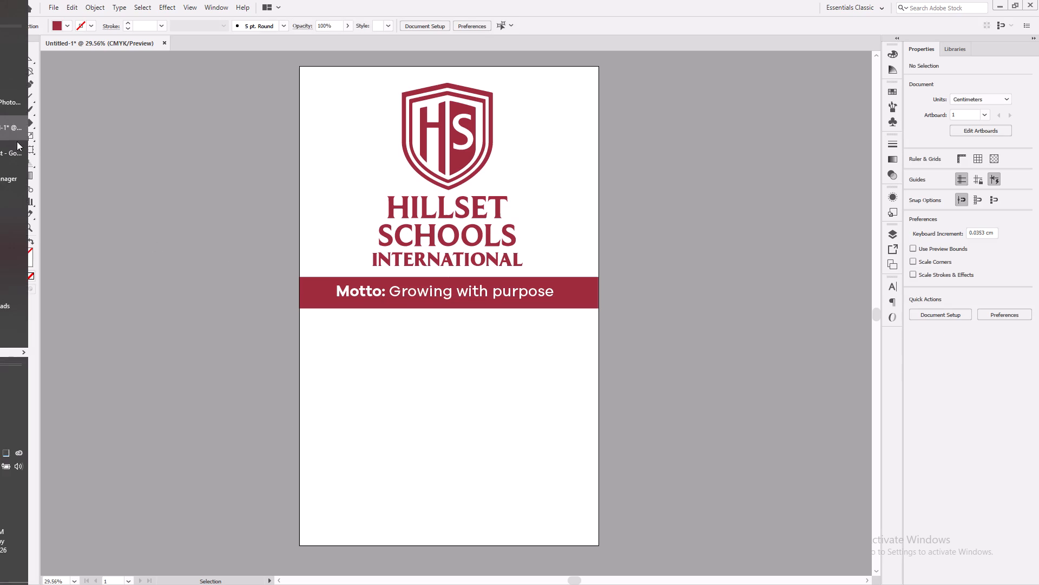
Add a new line of point text in the lower part of the artboard, set in Galano Grotesque Medium.
{"action": "left_click", "coordinate": [9, 98]}
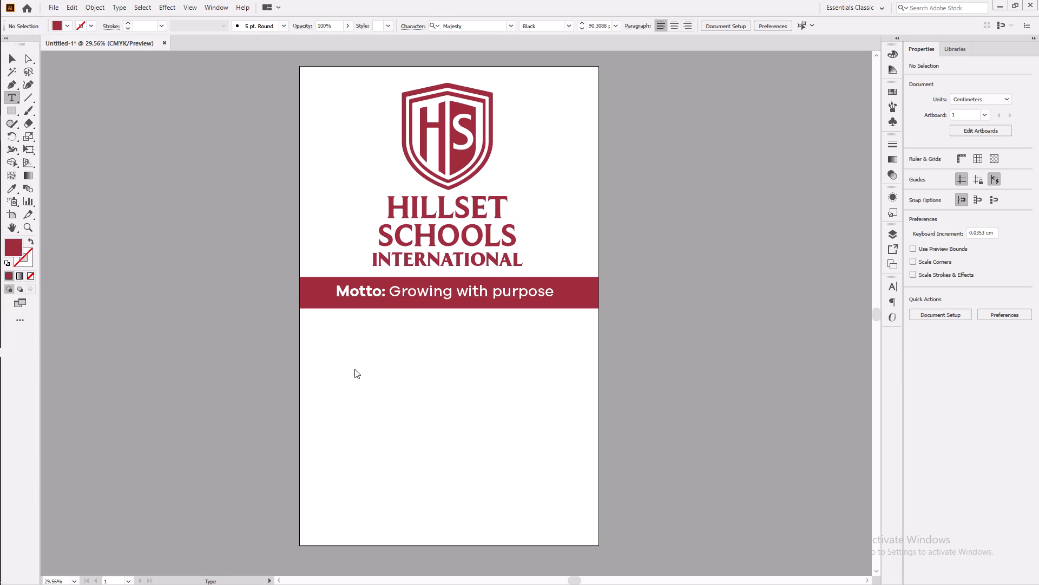
{"action": "left_click", "coordinate": [336, 477]}
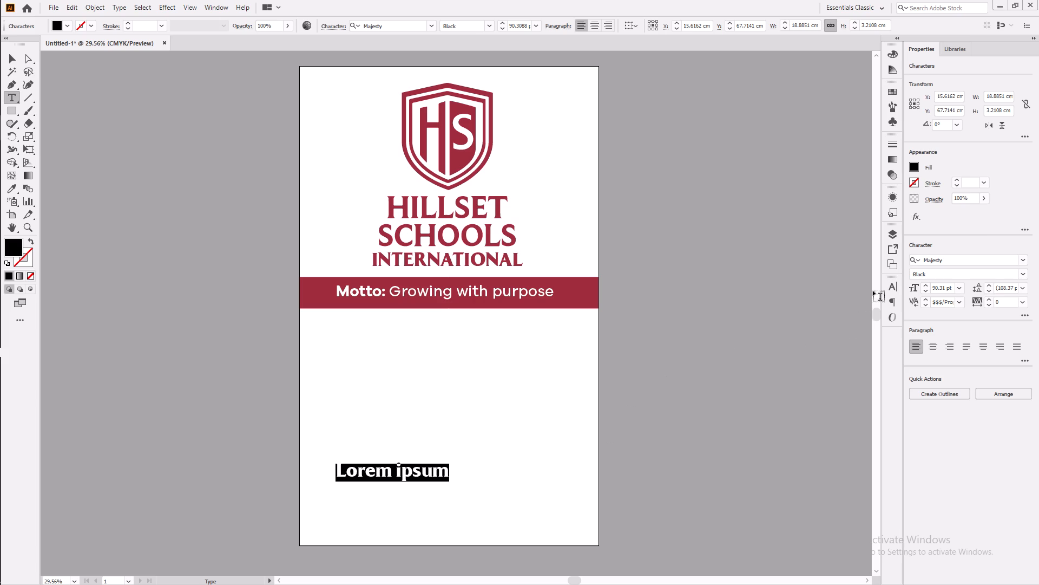
{"action": "left_click", "coordinate": [1026, 258]}
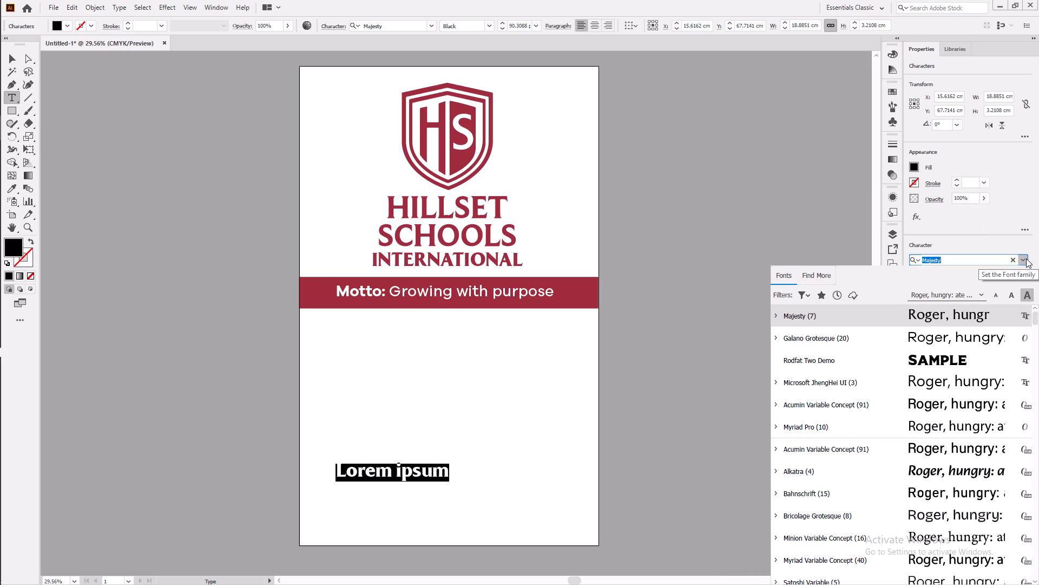
{"action": "left_click", "coordinate": [970, 335]}
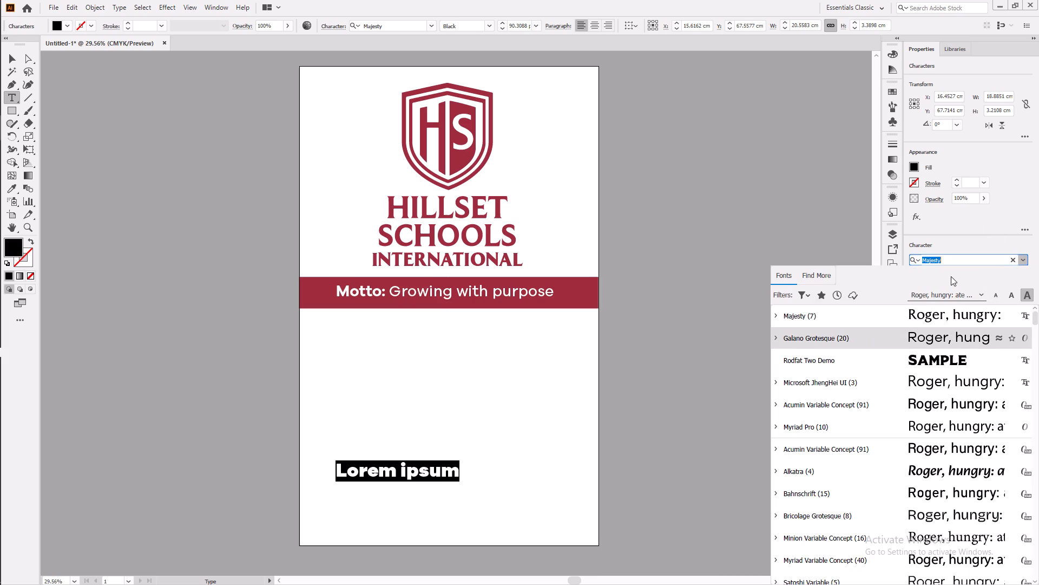
{"action": "left_click", "coordinate": [1028, 275]}
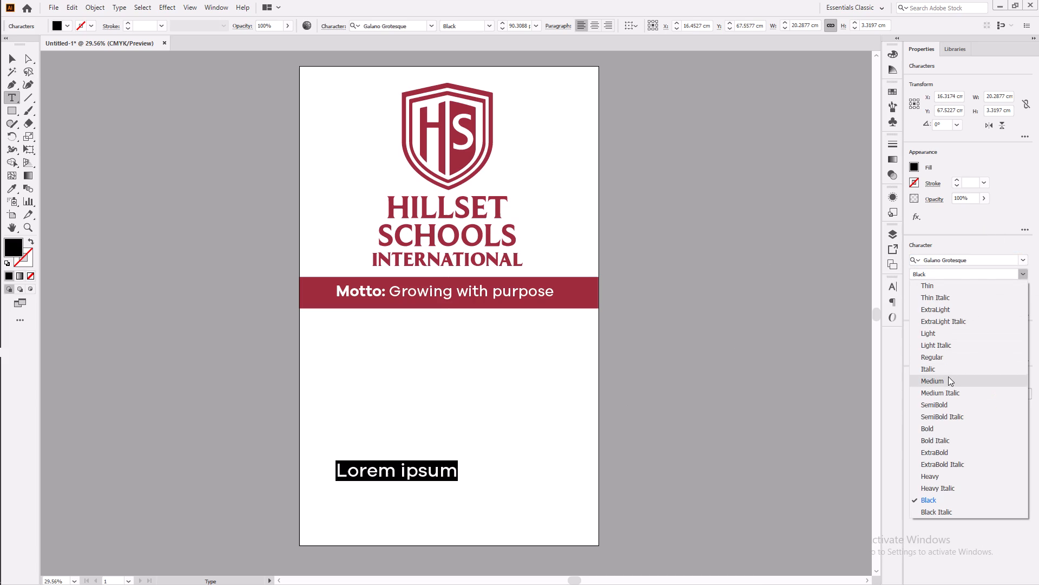
{"action": "left_click", "coordinate": [948, 376]}
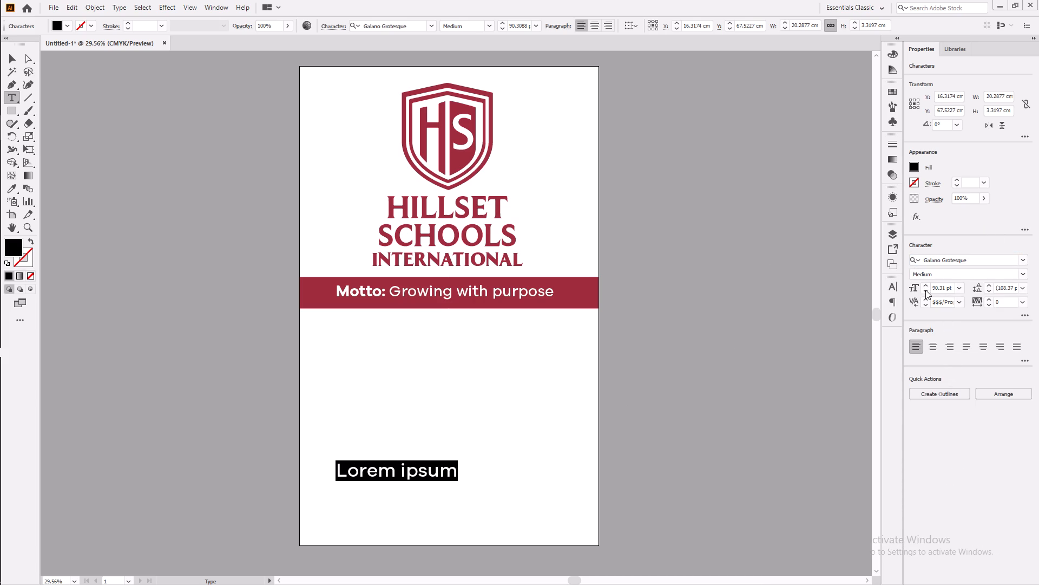
Reduce the new text line's font size to about 76 pt.
{"action": "left_click", "coordinate": [925, 290]}
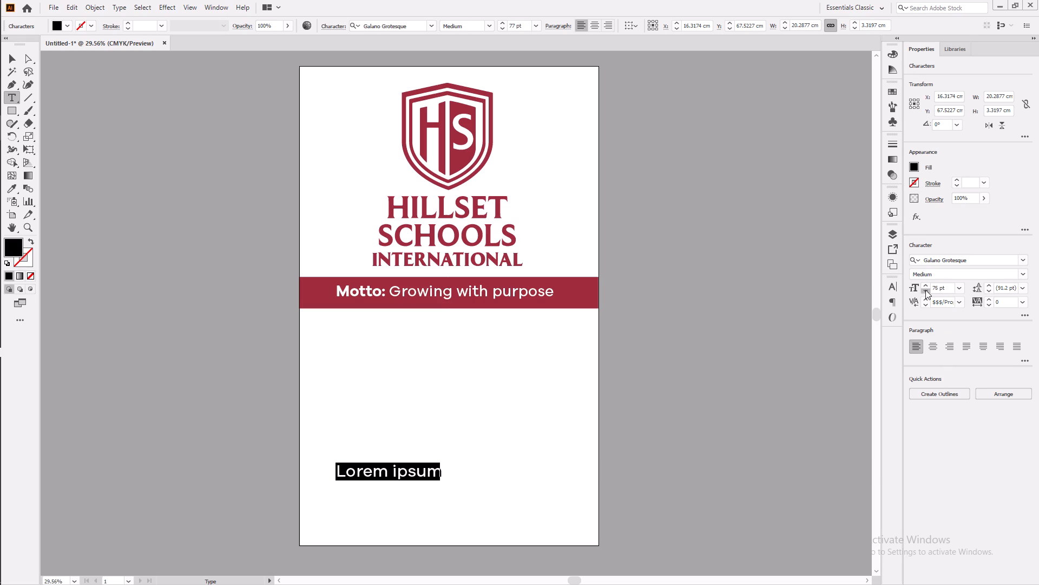